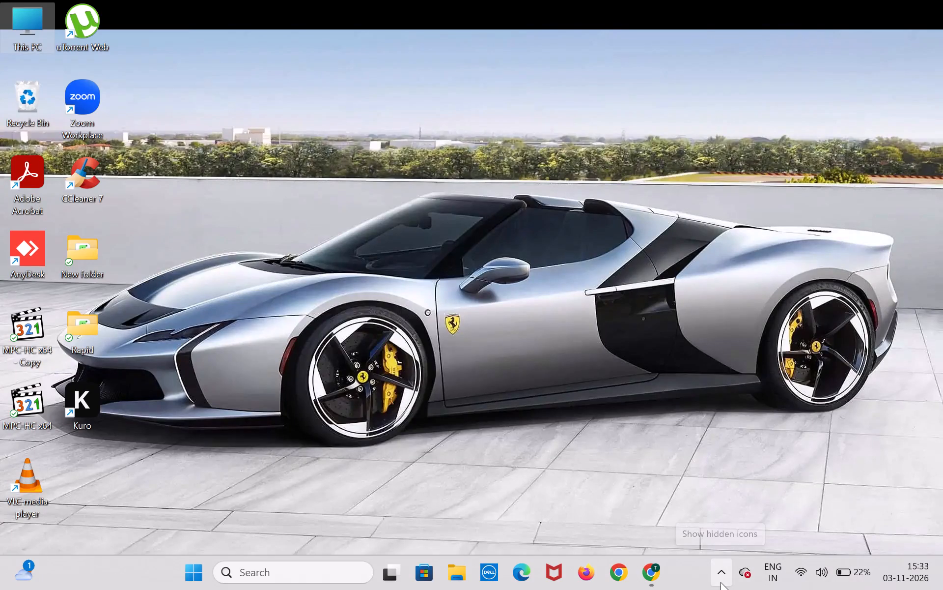
Switch to Chrome and select the first Specify Ledger Options task in the General Ledger functional area.
click(643, 575)
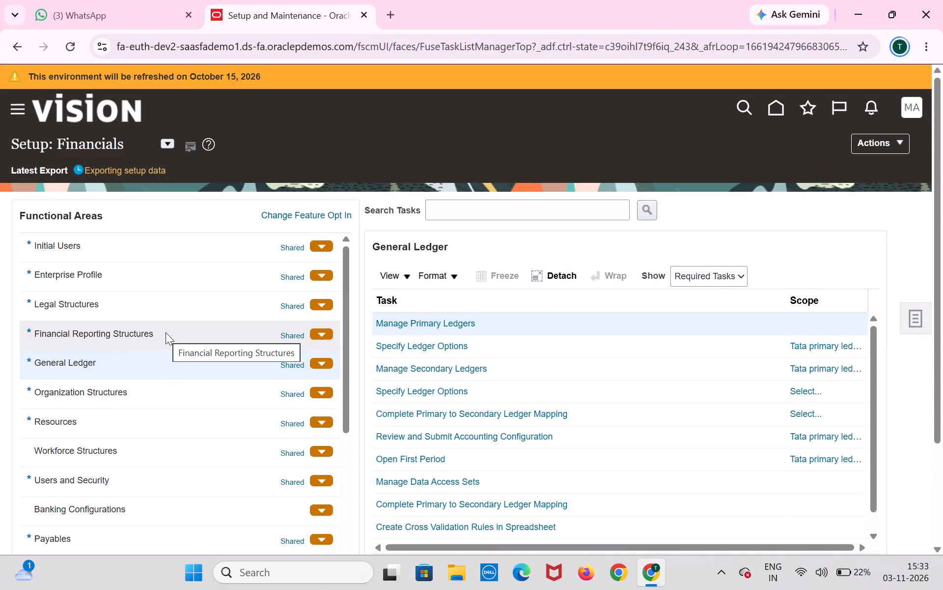
scroll(166, 332, up, 5)
scroll(166, 332, down, 5)
scroll(166, 332, up, 5)
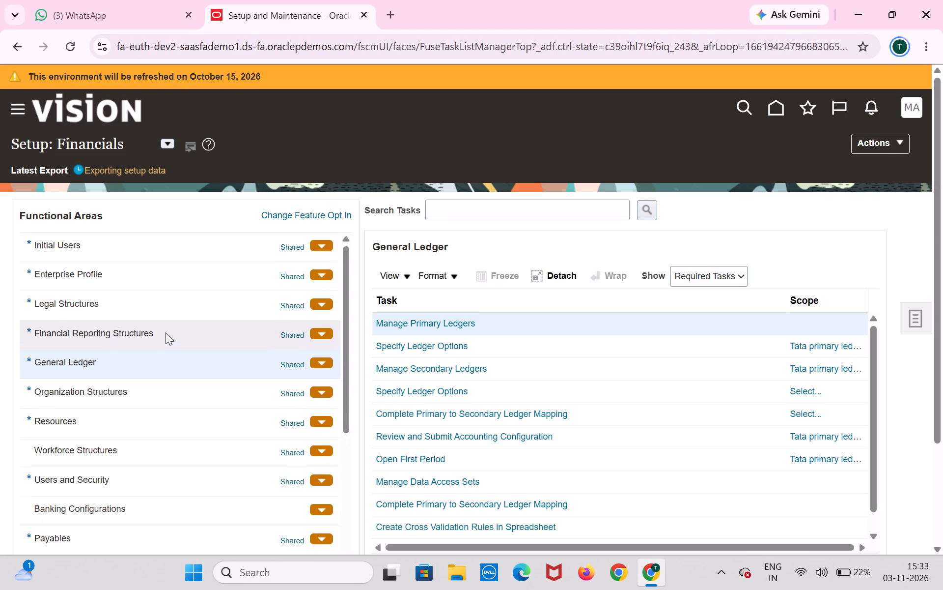
scroll(166, 332, up, 5)
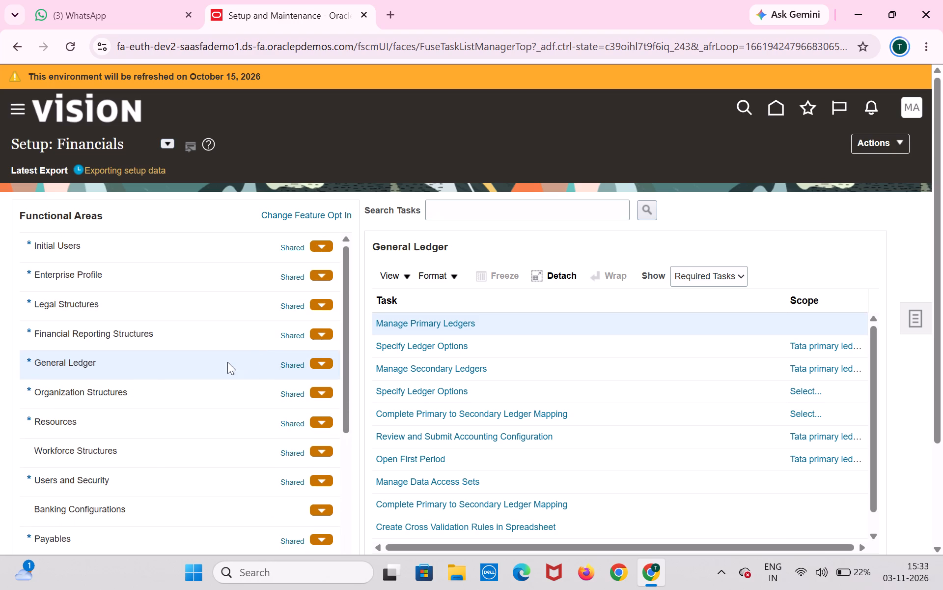
click(460, 352)
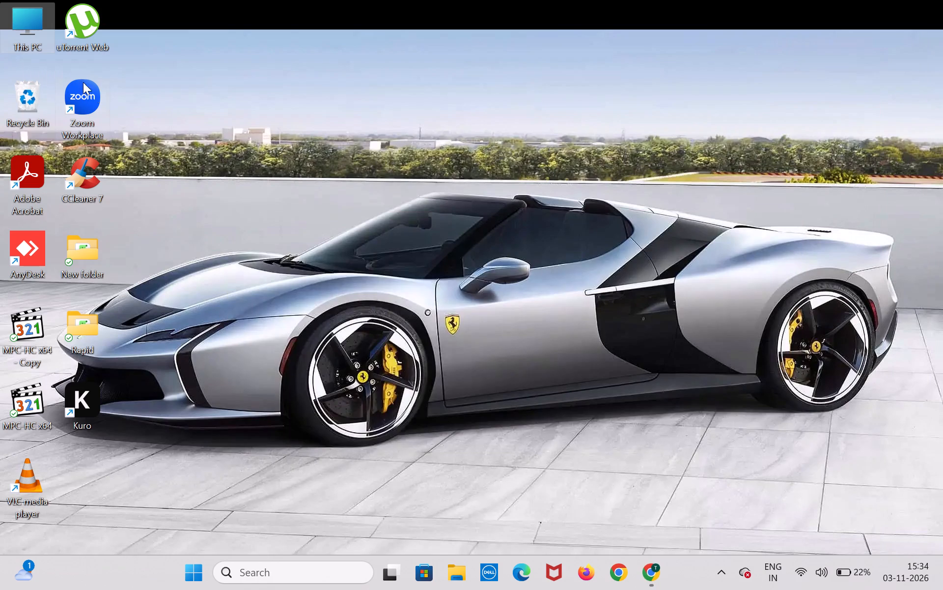
Open the file 2-General Ledger ( Fusion)-1.pdf from the New Volume (D:) drive in File Explorer.
triple_click(25, 24)
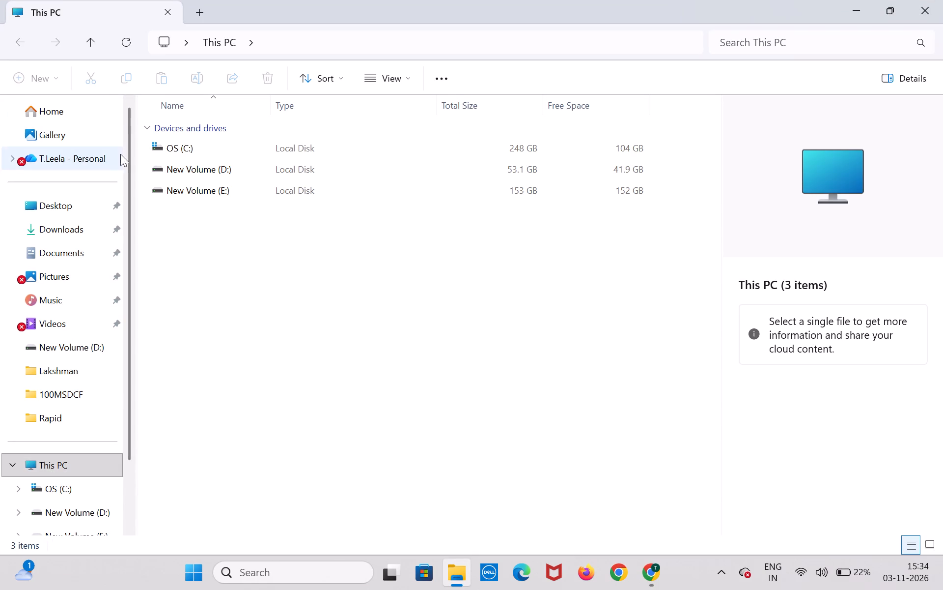
click(197, 166)
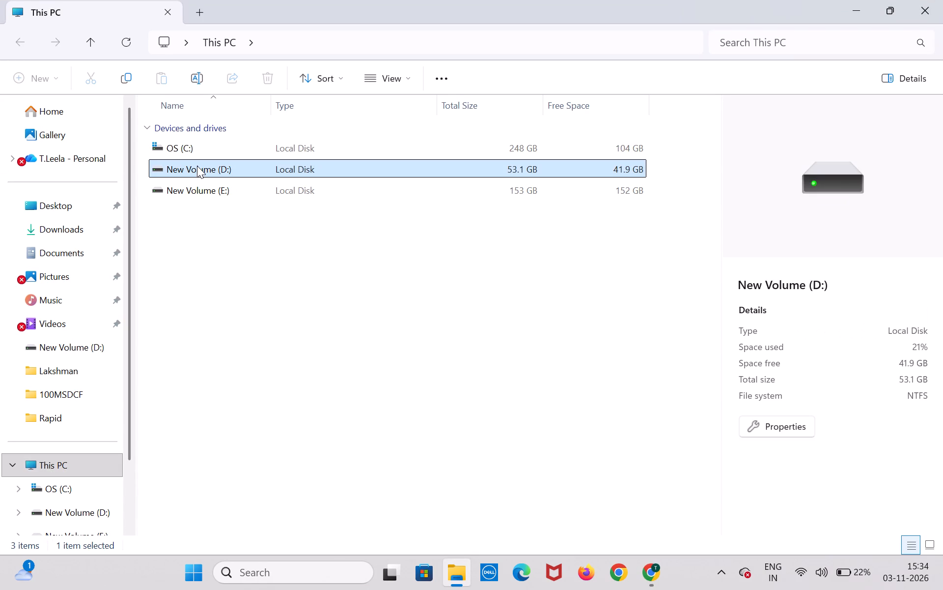
double_click(197, 166)
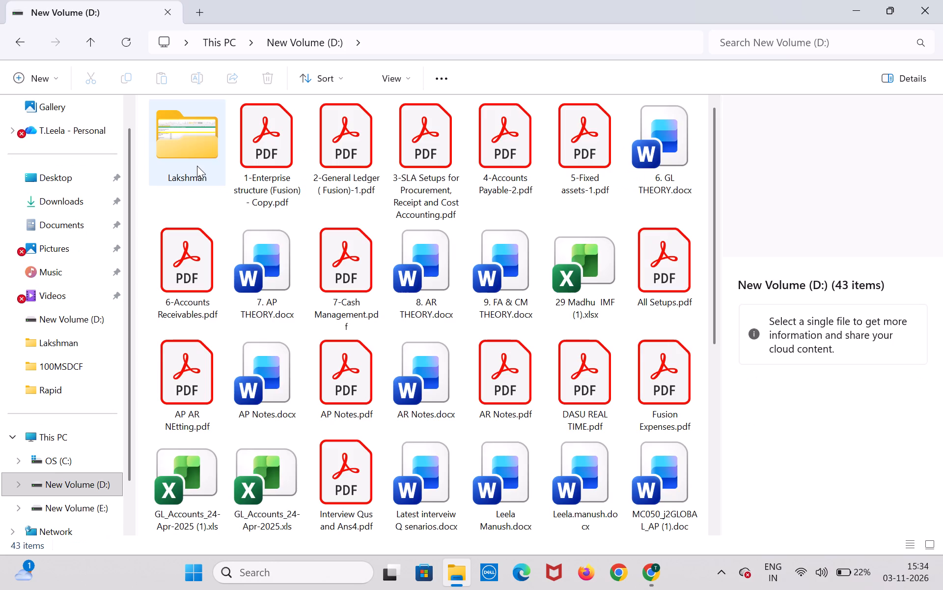
scroll(277, 260, down, 9)
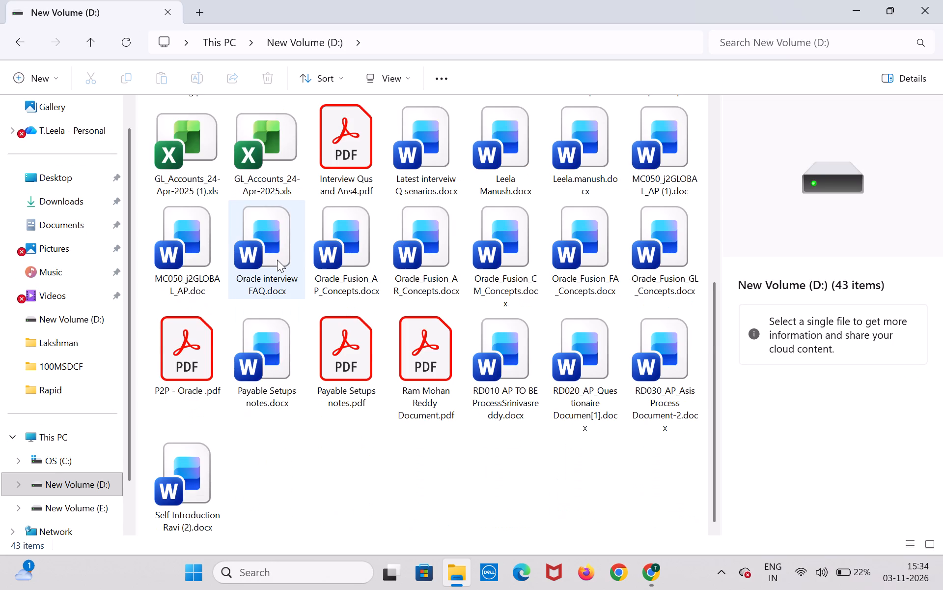
scroll(277, 260, up, 6)
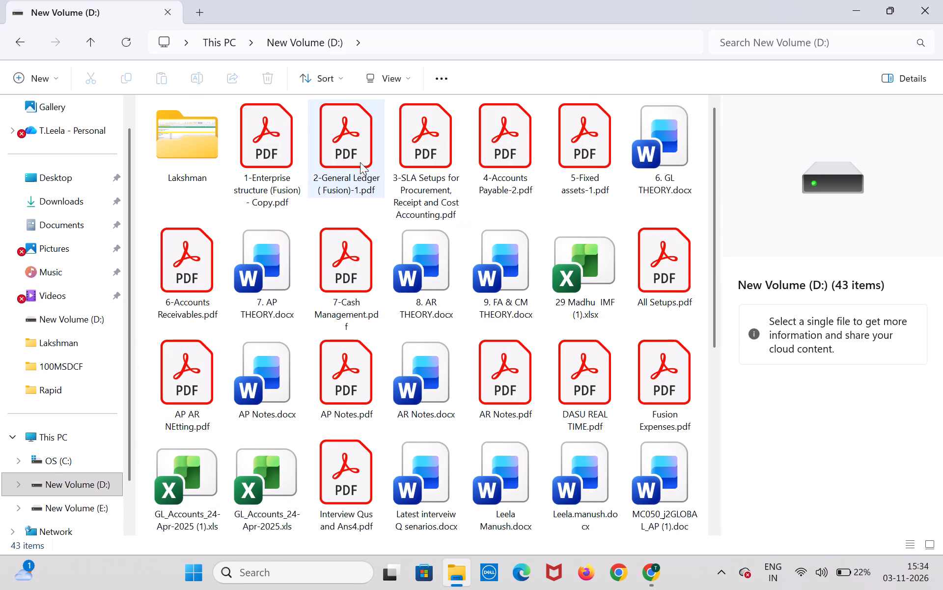
click(360, 162)
click(359, 154)
double_click(356, 154)
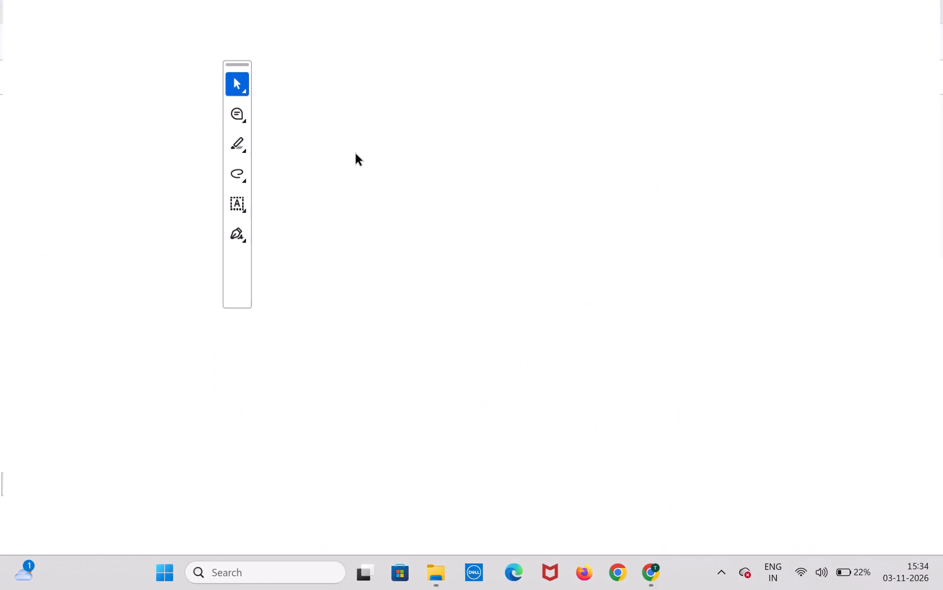
Look through the General Ledger setup guide from its topic list to the Legal entity and ledger creation section.
scroll(370, 248, down, 6)
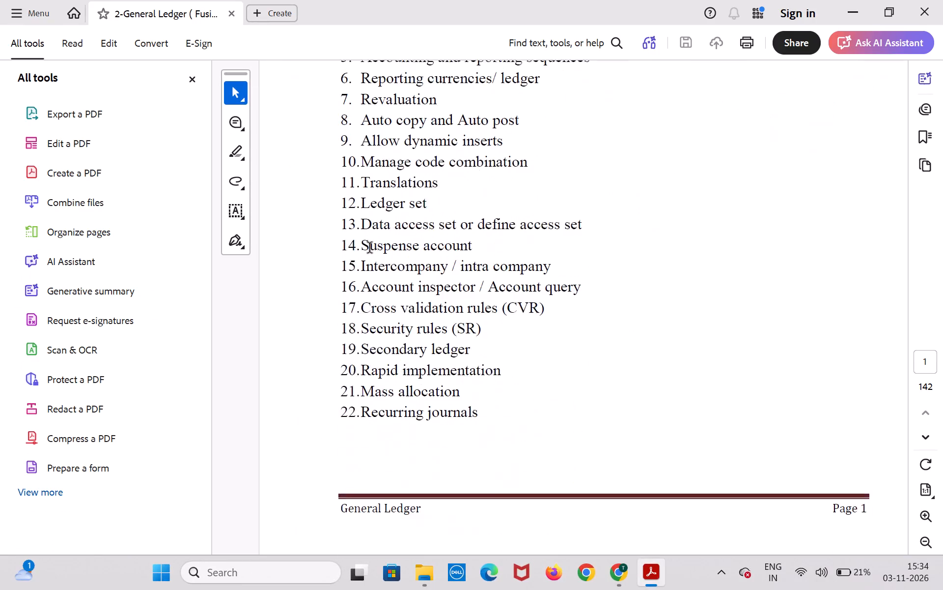
scroll(370, 248, down, 17)
scroll(370, 248, down, 4)
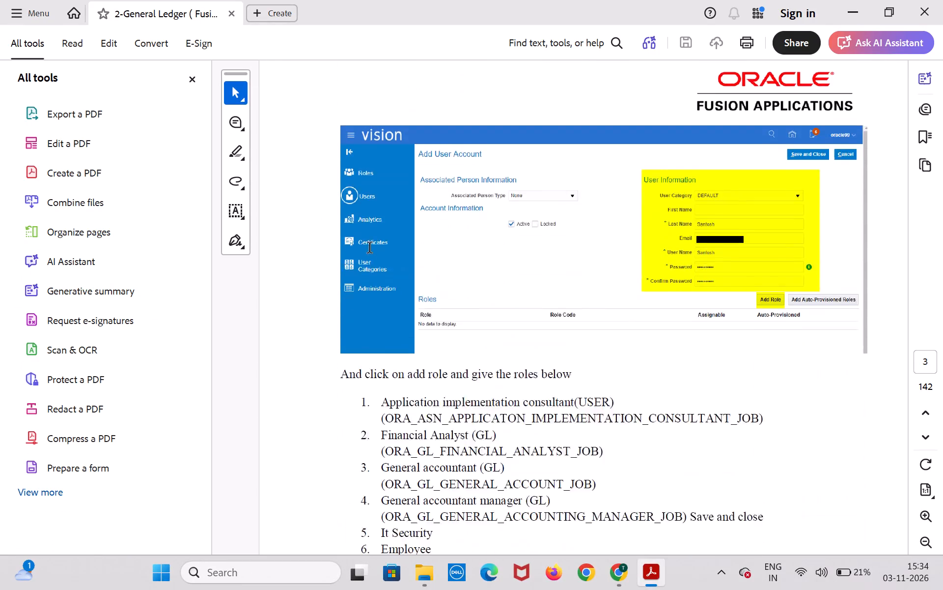
scroll(370, 248, down, 16)
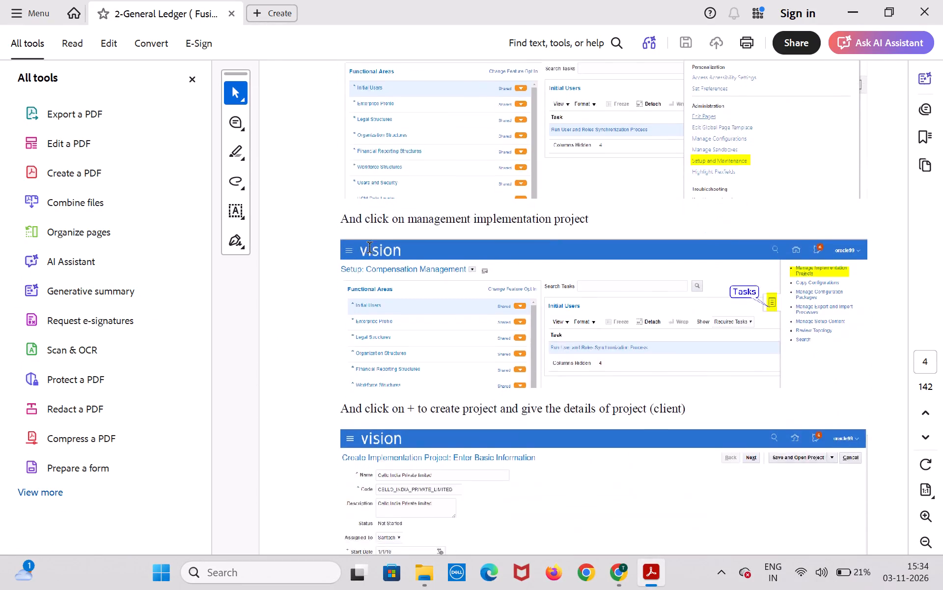
scroll(370, 248, down, 18)
scroll(370, 248, down, 3)
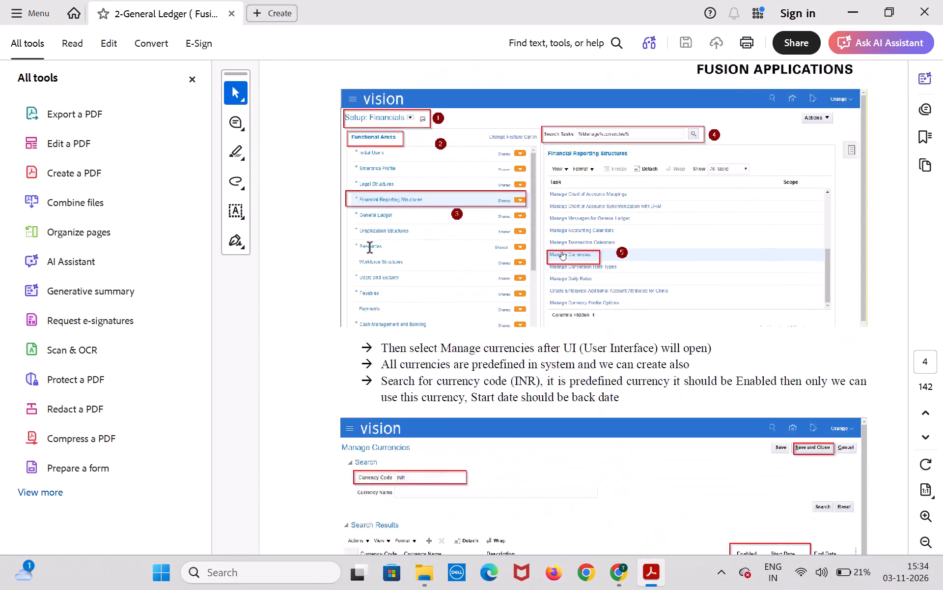
scroll(370, 248, down, 17)
scroll(370, 248, down, 4)
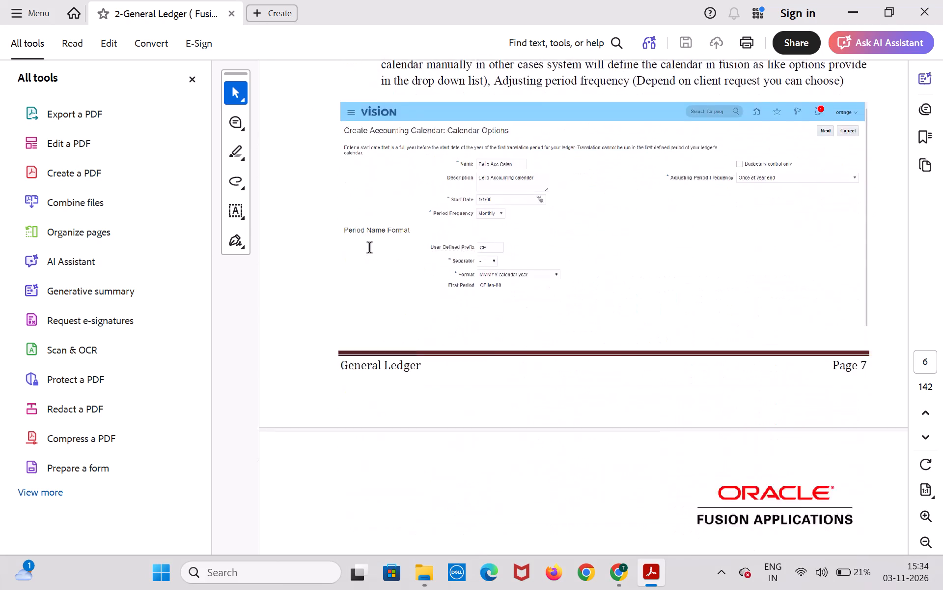
scroll(370, 248, down, 19)
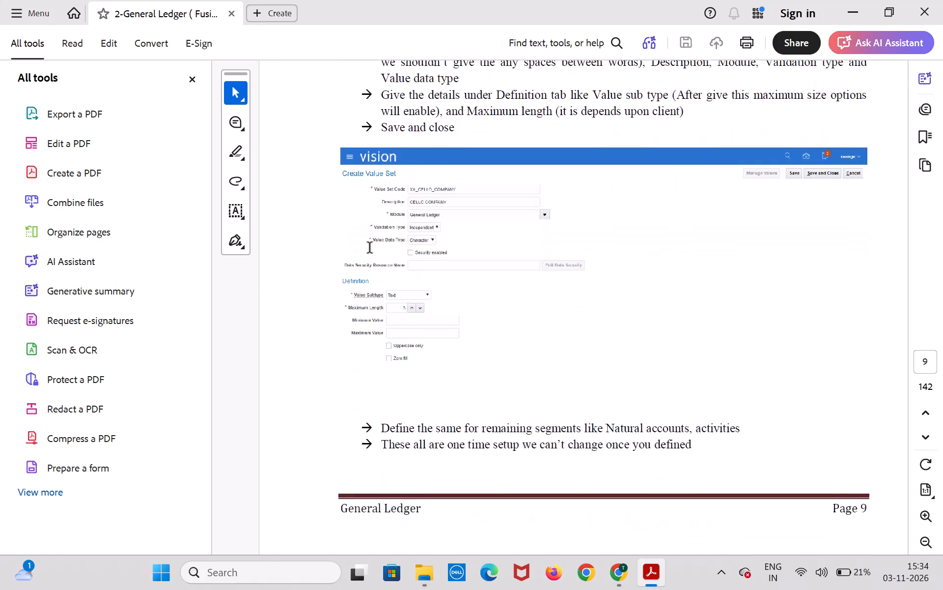
scroll(370, 248, down, 16)
scroll(370, 248, down, 6)
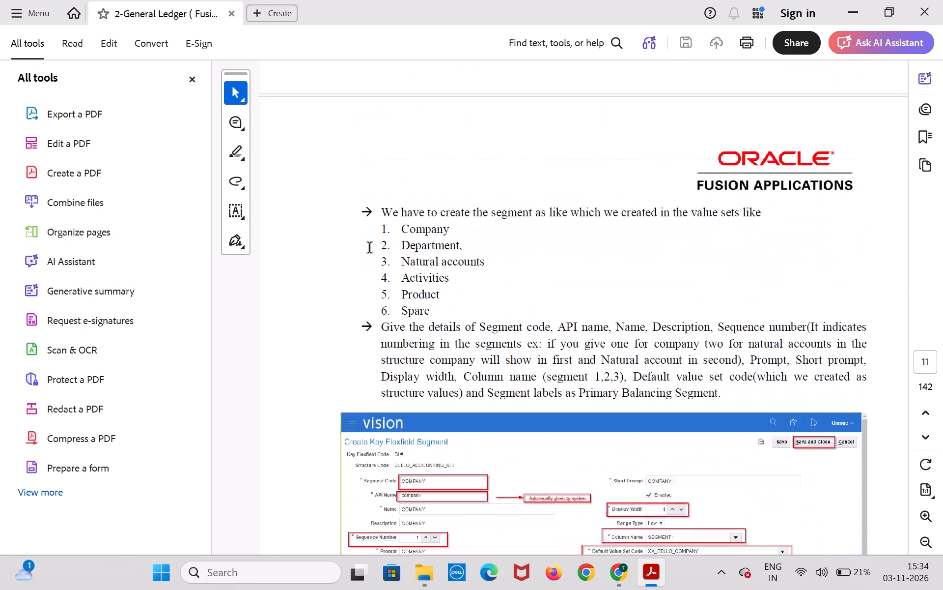
scroll(370, 248, down, 17)
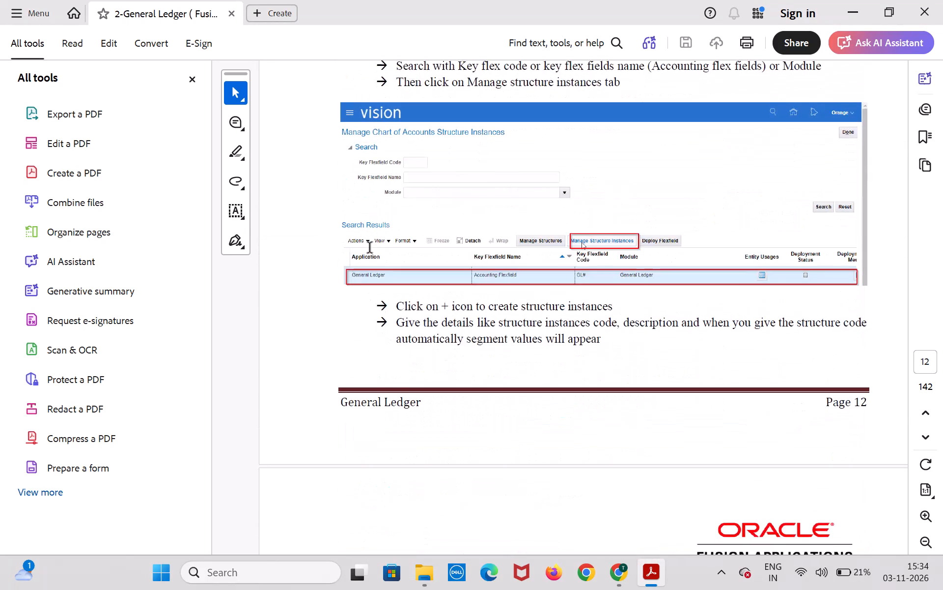
scroll(370, 248, down, 17)
scroll(370, 248, down, 18)
scroll(370, 248, down, 5)
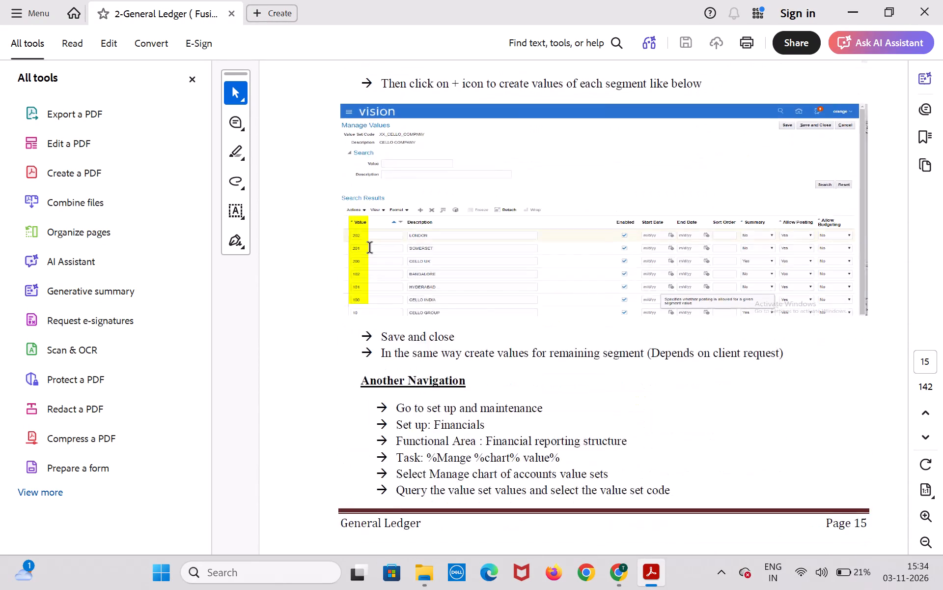
scroll(370, 248, down, 10)
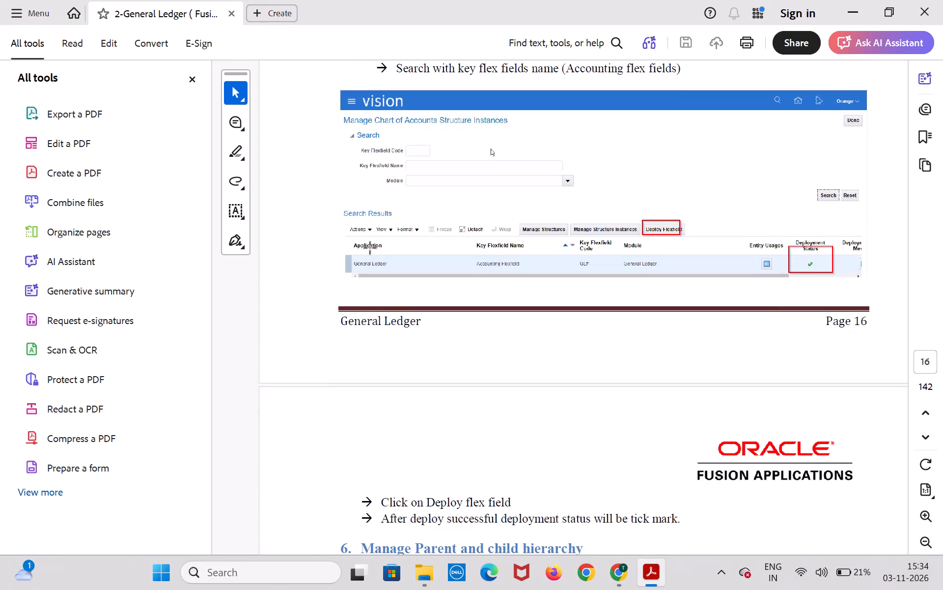
scroll(370, 248, down, 10)
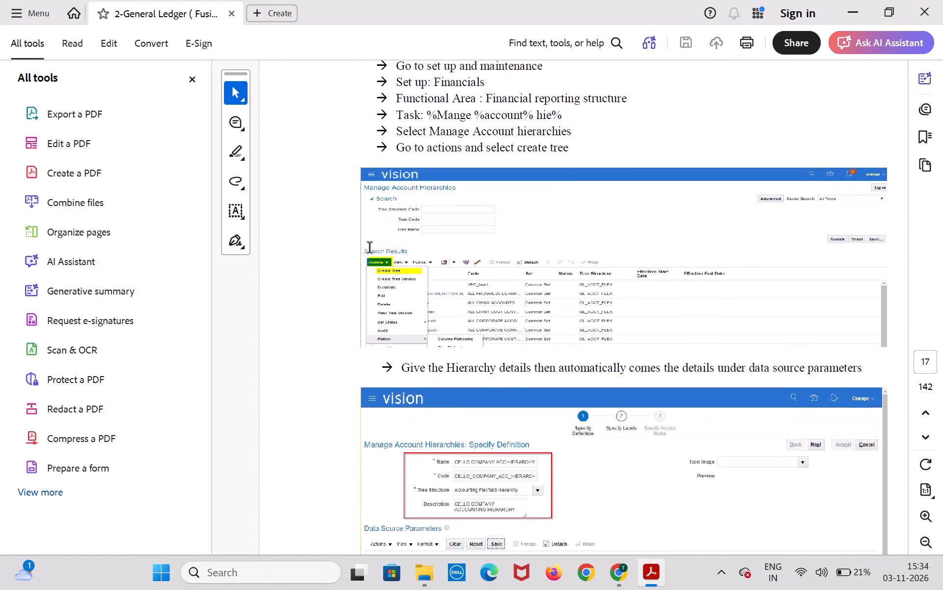
scroll(370, 248, down, 10)
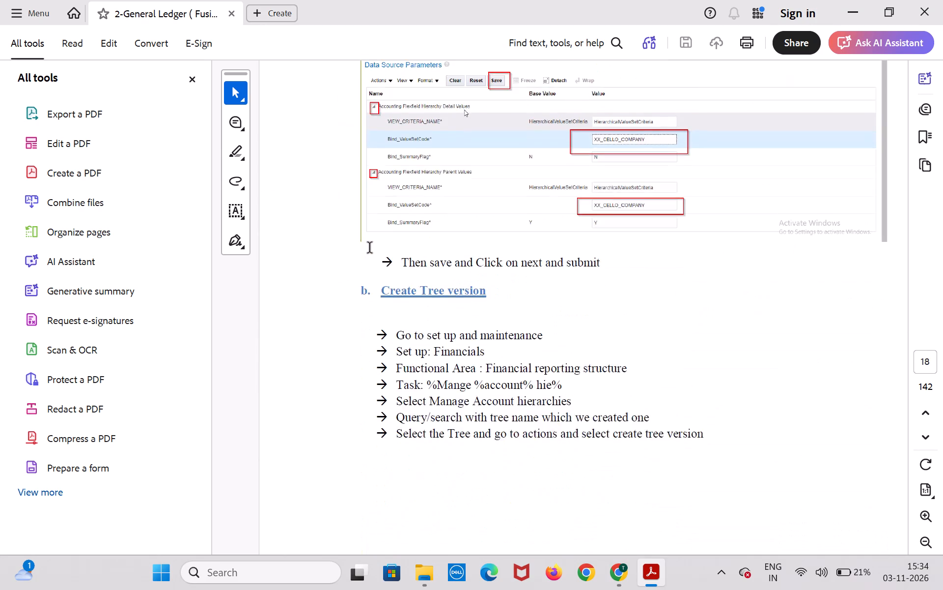
scroll(370, 248, down, 17)
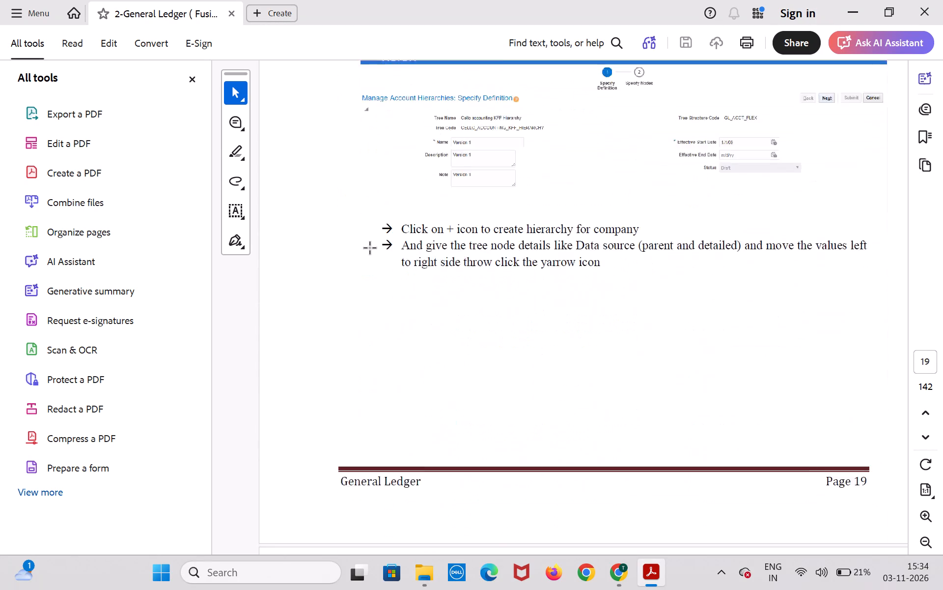
scroll(370, 248, down, 14)
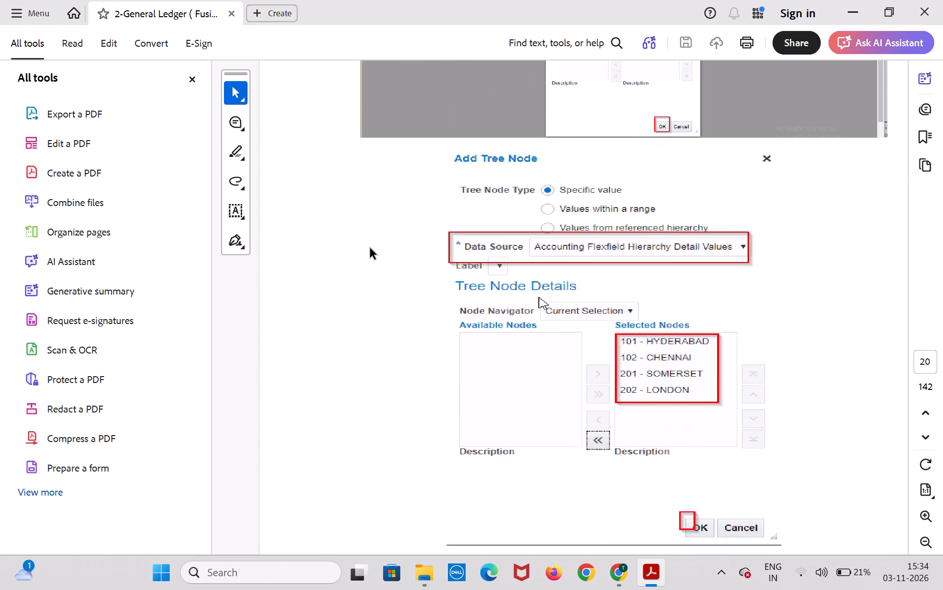
scroll(370, 248, down, 12)
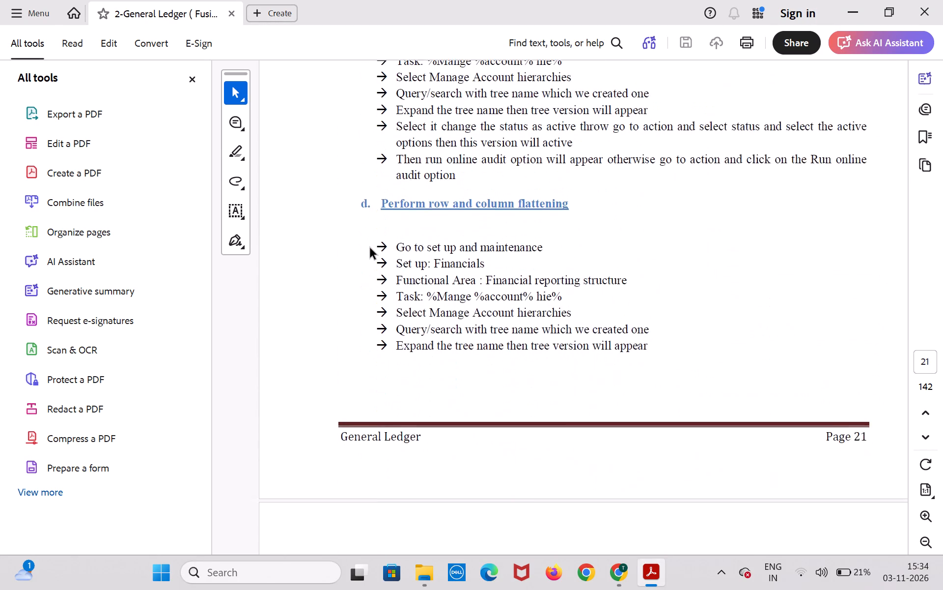
scroll(370, 248, down, 15)
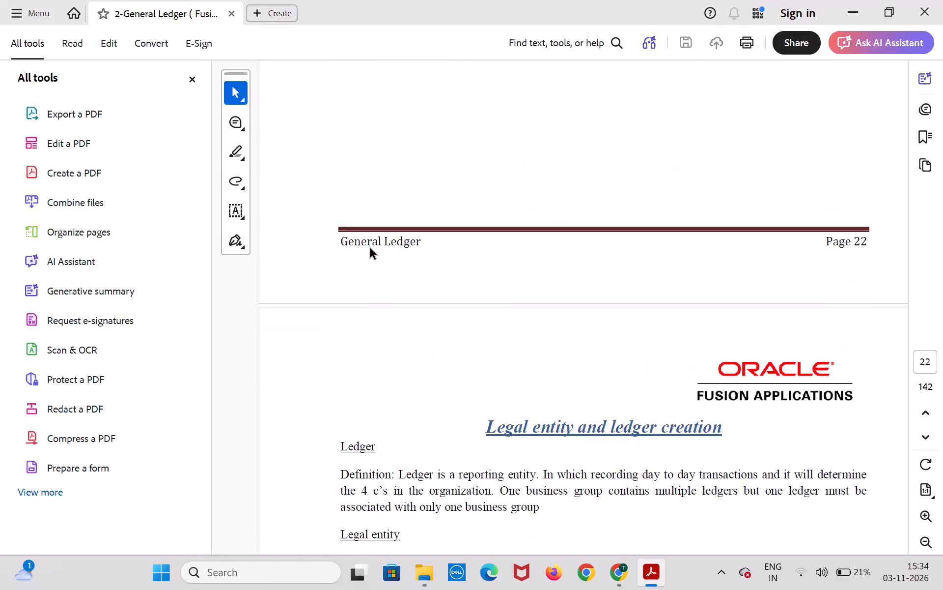
scroll(370, 248, down, 5)
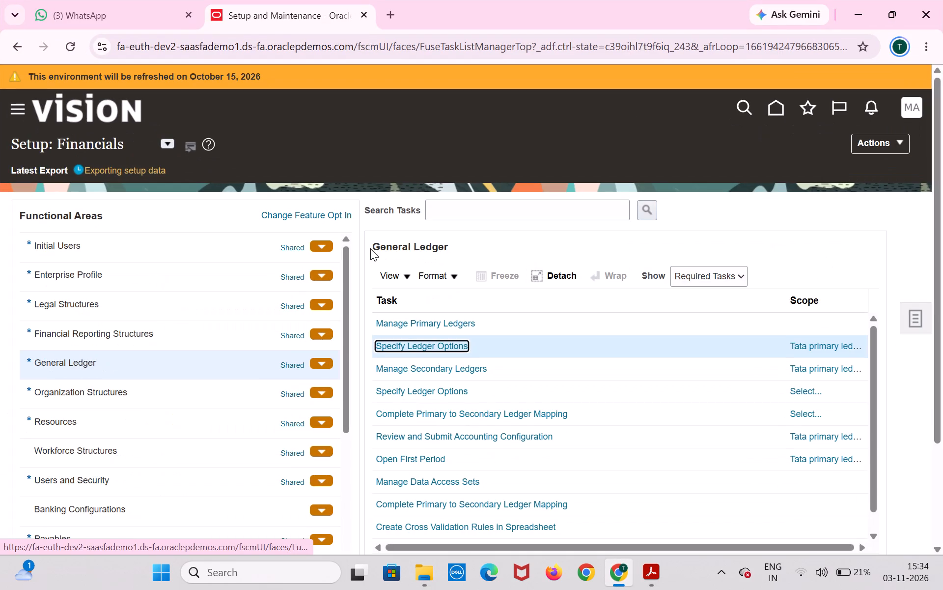
In Chrome, open Specify Ledger Options for the Tata primary ledger, review the settings, and save and close the page.
click(395, 346)
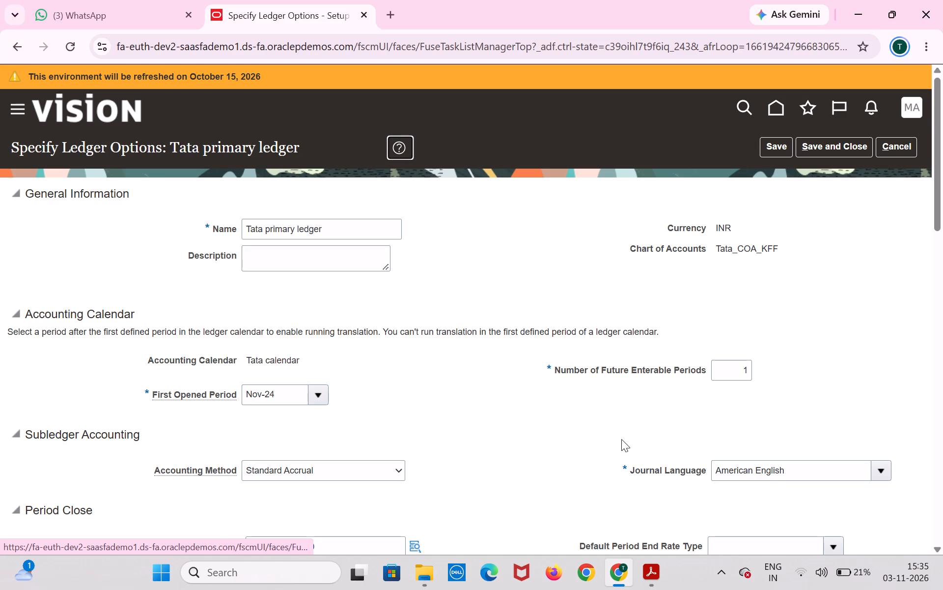
scroll(604, 430, down, 1)
scroll(603, 425, up, 3)
click(825, 152)
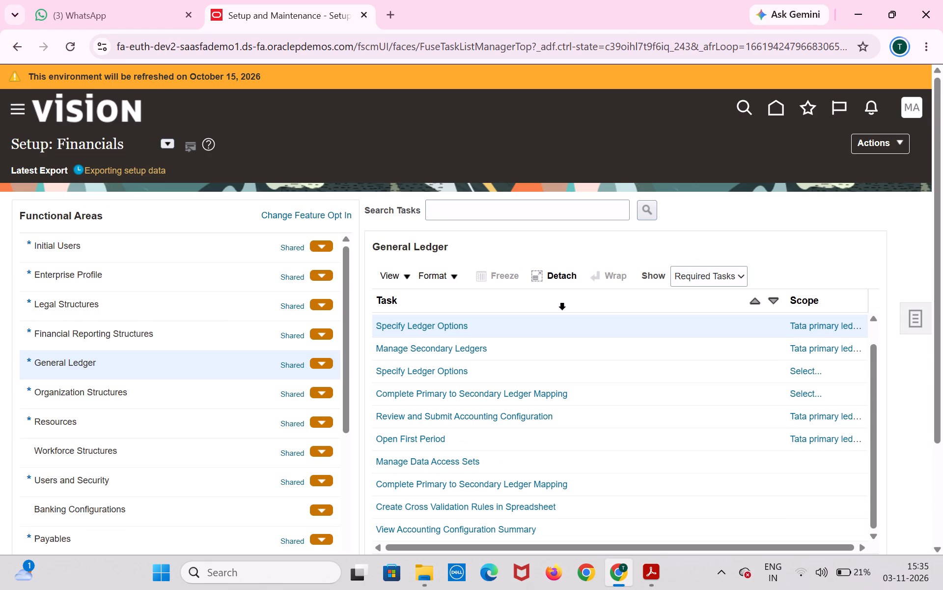
Search the Financials setup tasks for "assign data access" and dismiss the results.
click(558, 210)
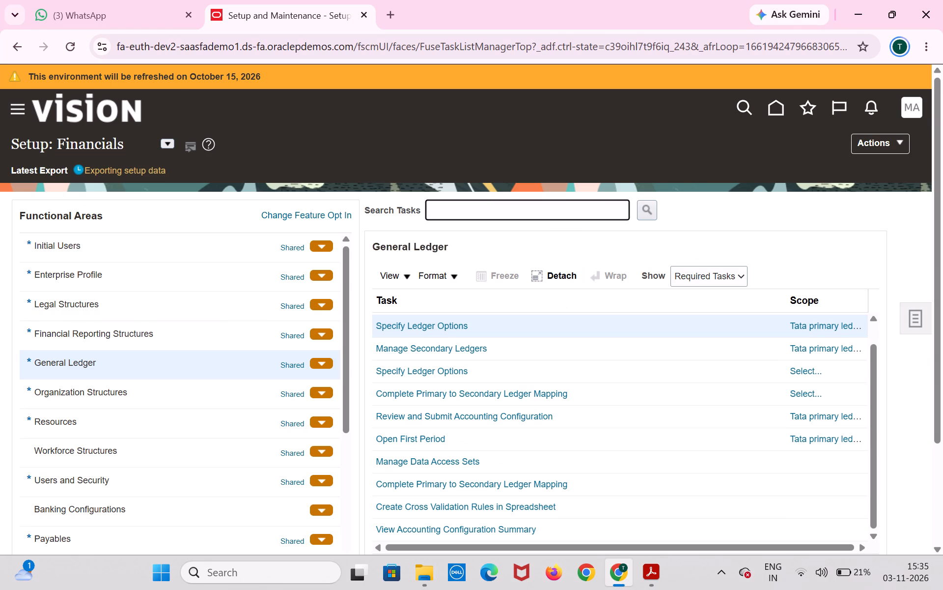
text(ass)
text(ign)
key(space)
text(data access)
key(Return)
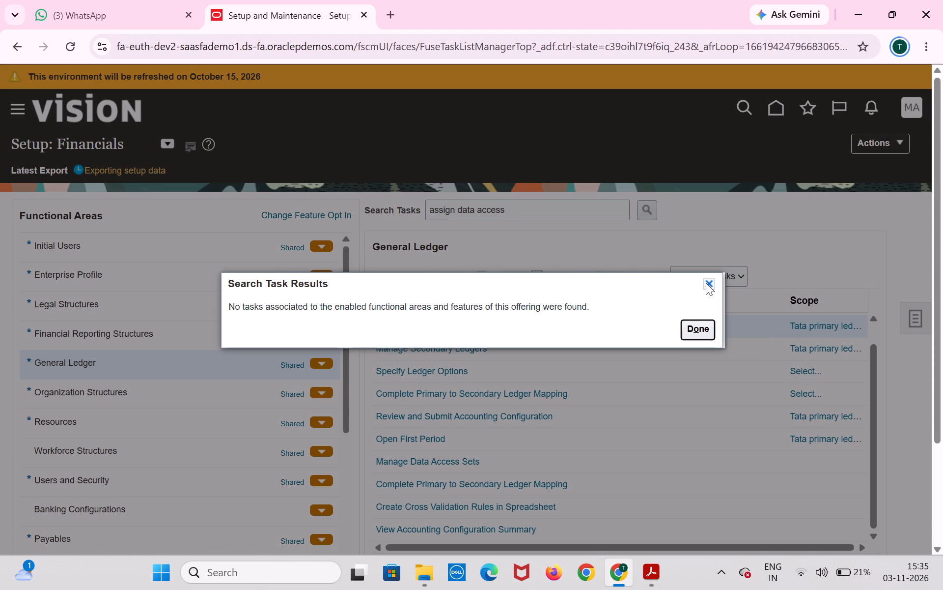
click(706, 283)
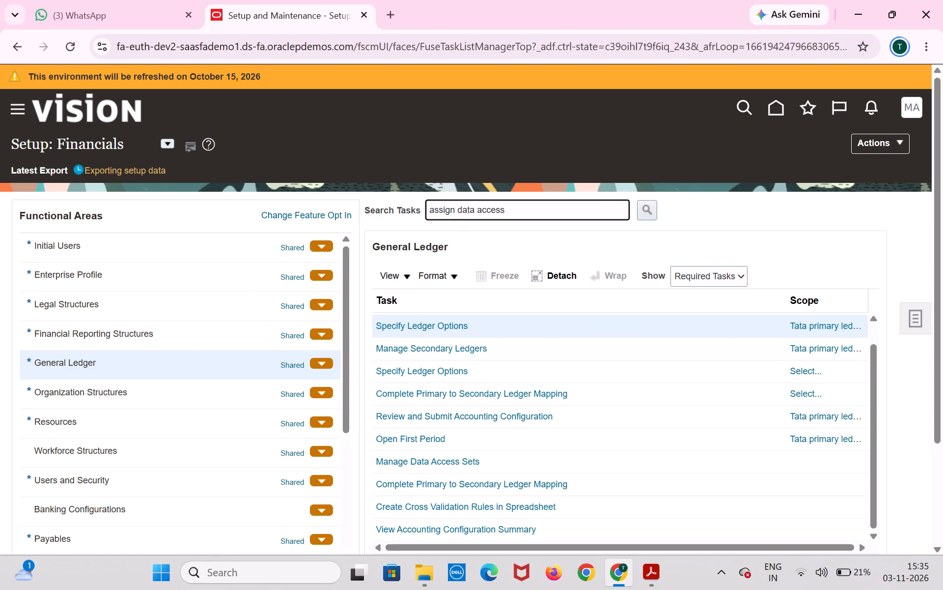
Search the Financials setup tasks for "assign data roles to user" and dismiss the results.
key(BackSpace)
key(BackSpace)
key(BackSpace)
key(BackSpace)
key(BackSpace)
key(BackSpace)
text(roles)
key(space)
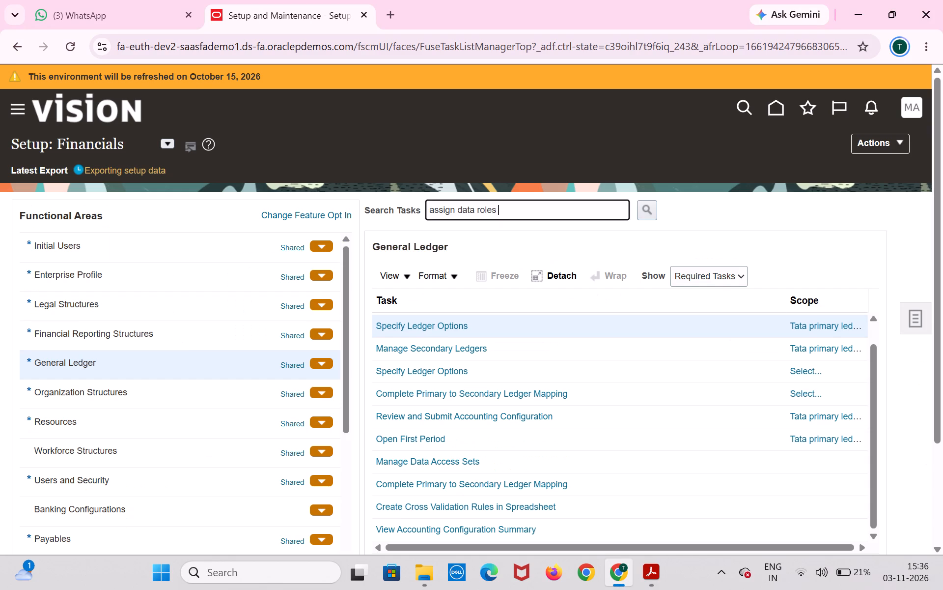
text(to)
key(space)
text(user)
key(Return)
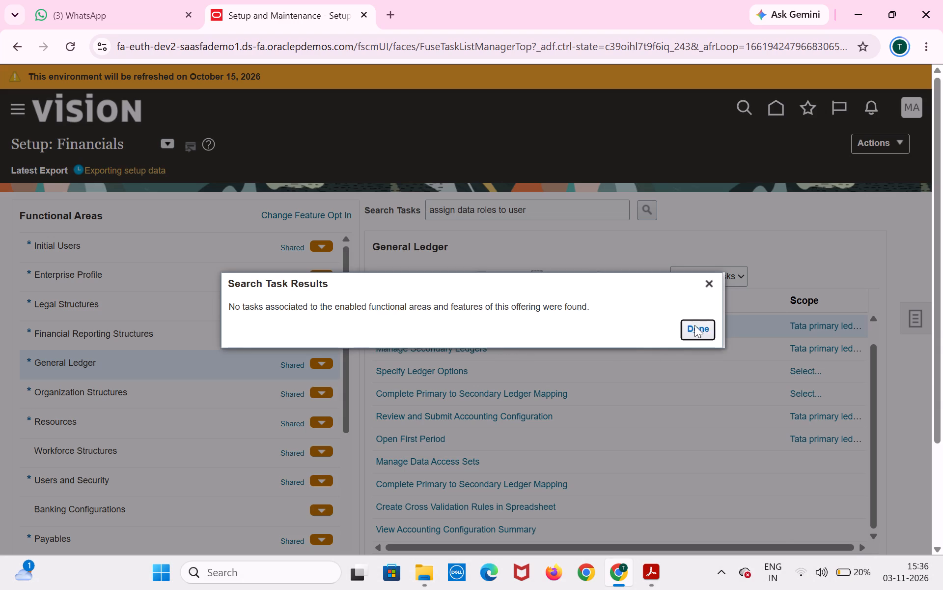
click(695, 325)
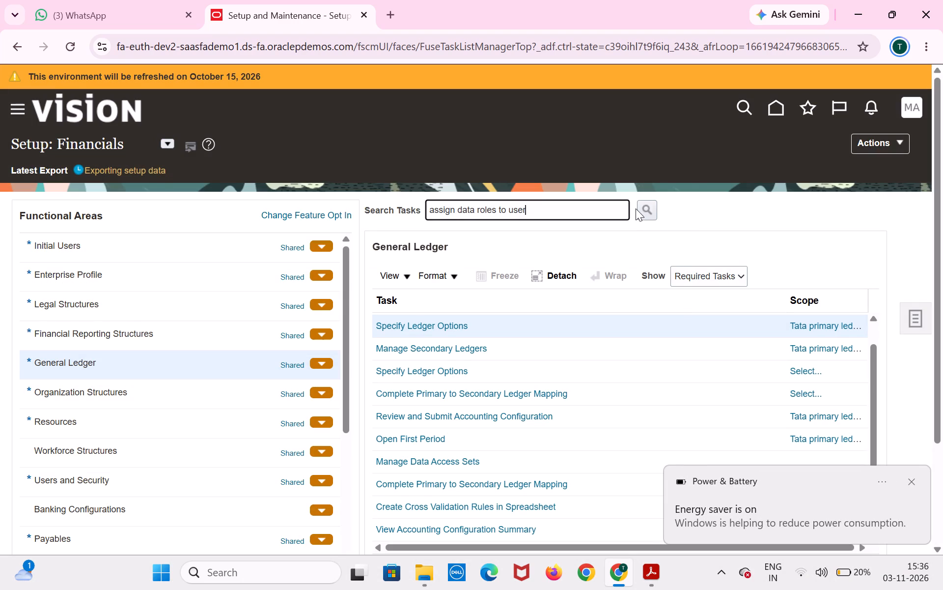
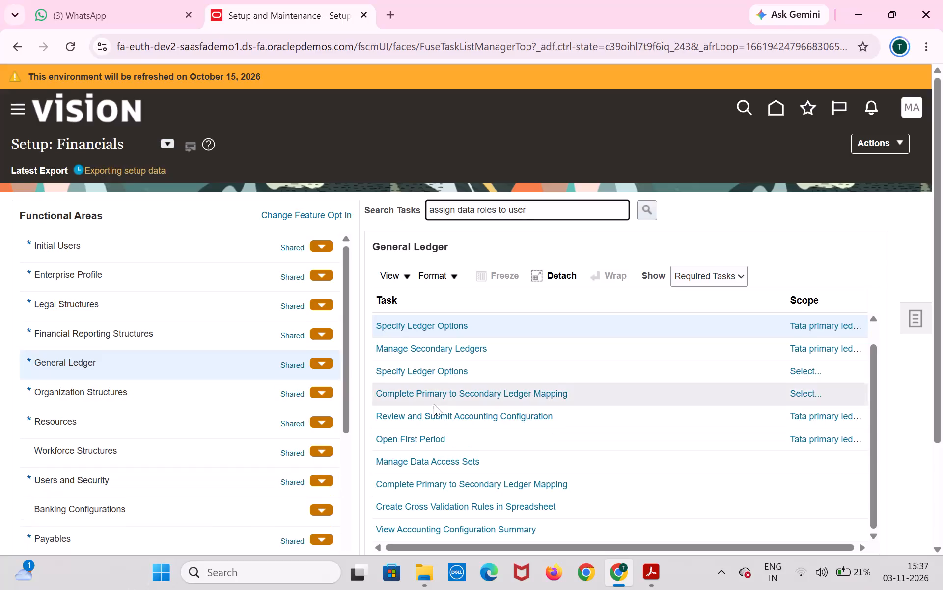
Repeat the Financials setup task search for "assign data roles to user", dismiss the results and clear the search text.
click(642, 213)
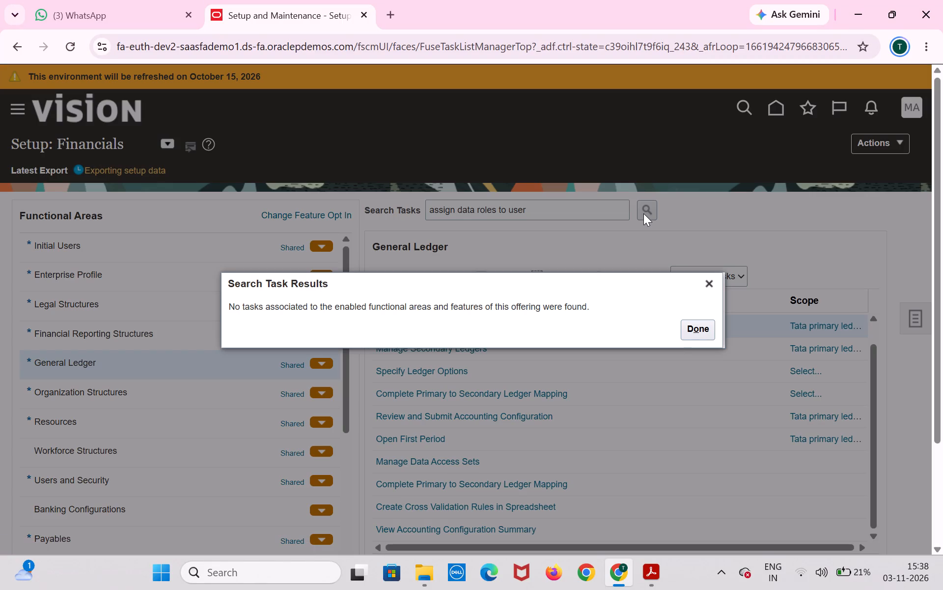
click(703, 333)
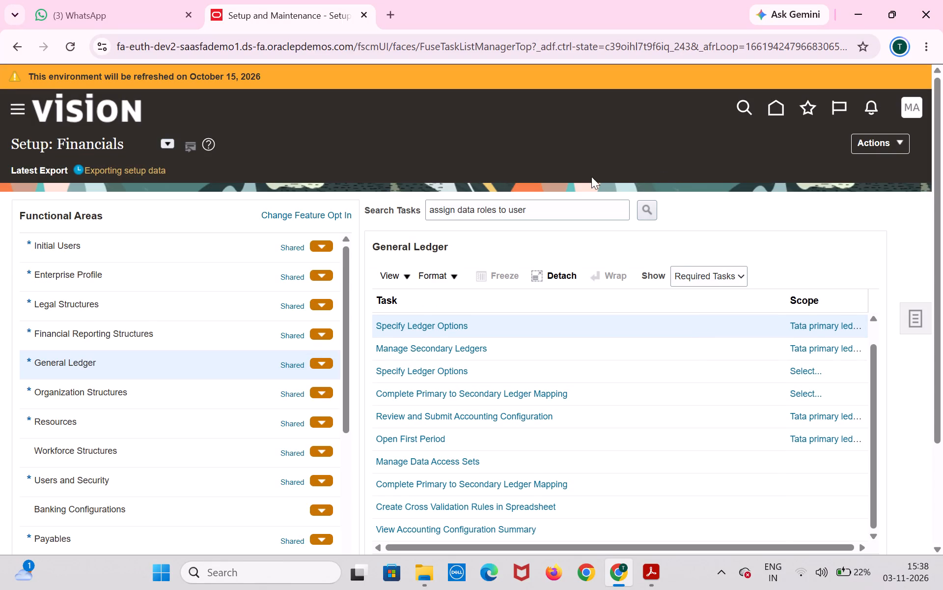
click(576, 207)
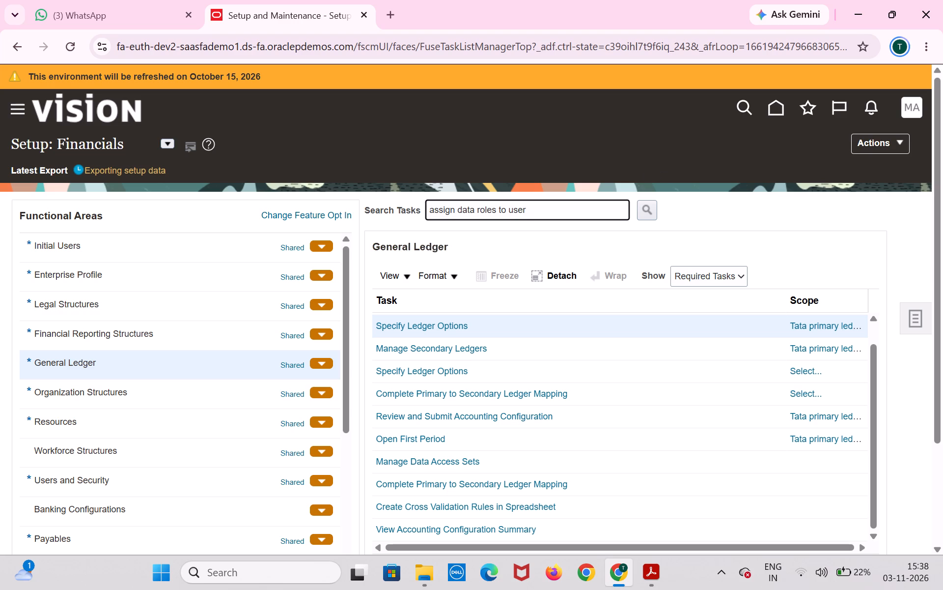
key(BackSpace)
key(BackSpace)
key(BackSpace)
key(BackSpace)
key(BackSpace)
key(BackSpace)
key(BackSpace)
key(BackSpace)
key(BackSpace)
key(BackSpace)
key(BackSpace)
key(BackSpace)
key(BackSpace)
key(BackSpace)
key(BackSpace)
key(BackSpace)
key(BackSpace)
key(BackSpace)
key(BackSpace)
key(BackSpace)
key(BackSpace)
key(BackSpace)
key(BackSpace)
key(BackSpace)
key(BackSpace)
key(BackSpace)
key(BackSpace)
key(BackSpace)
key(BackSpace)
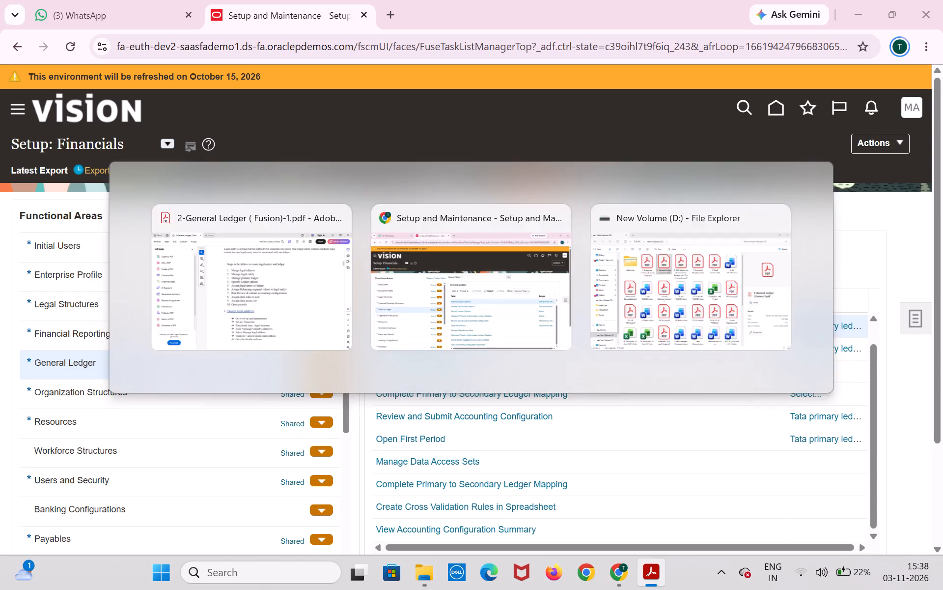
In the General Ledger PDF guide, read the sections on submitting the accounting configuration, assigning data roles to user and assigning data access set.
scroll(576, 207, down, 2)
scroll(576, 207, up, 5)
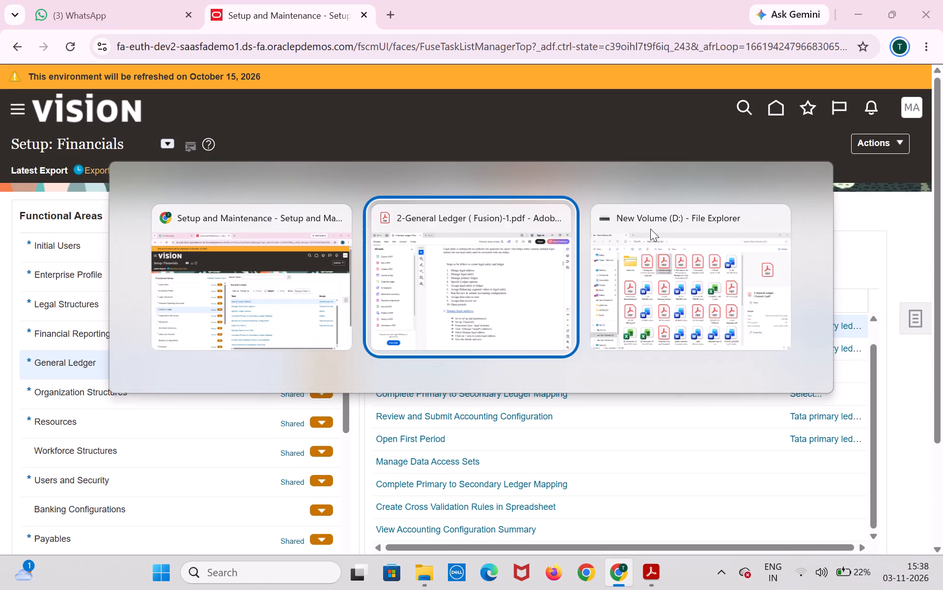
scroll(614, 375, down, 2)
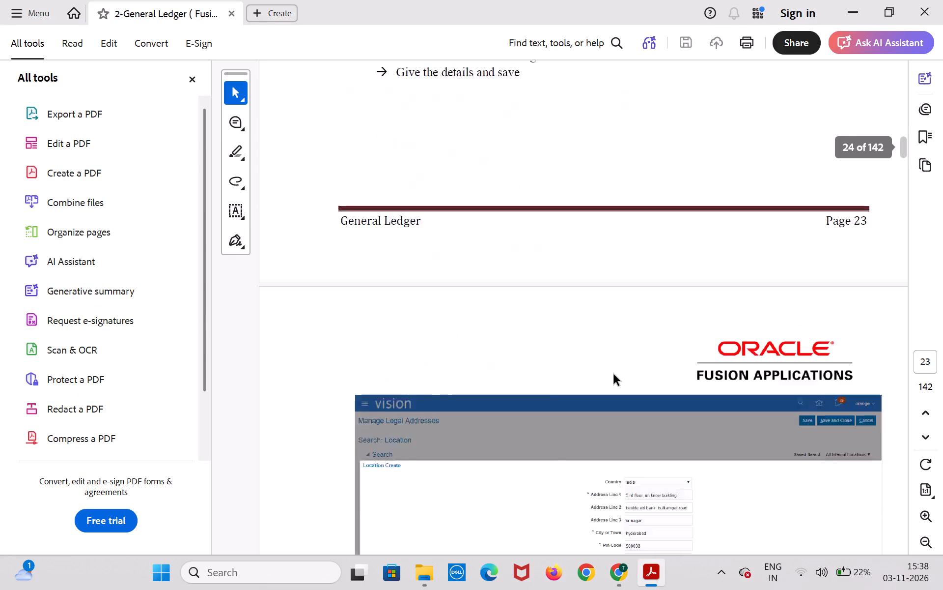
scroll(614, 375, down, 10)
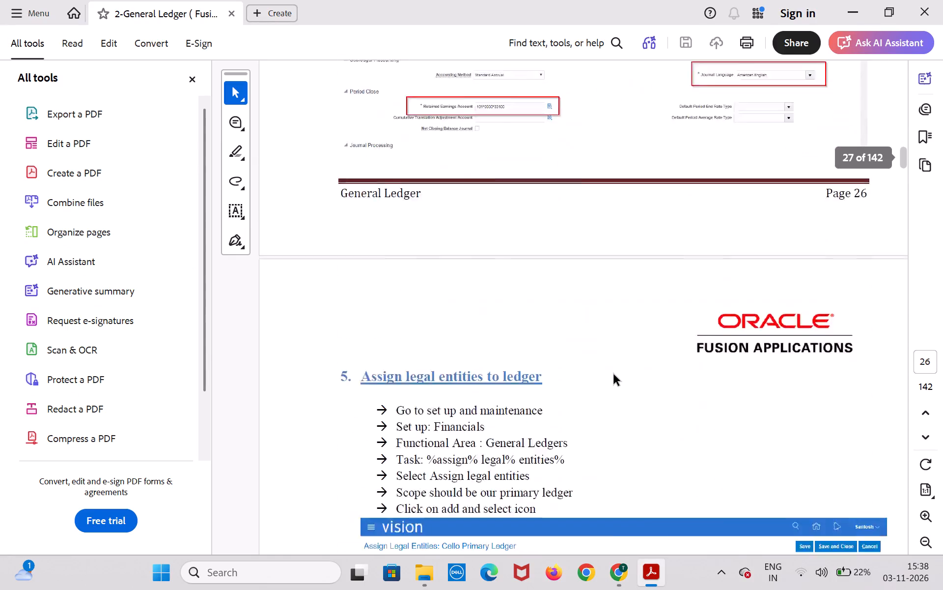
scroll(614, 375, down, 10)
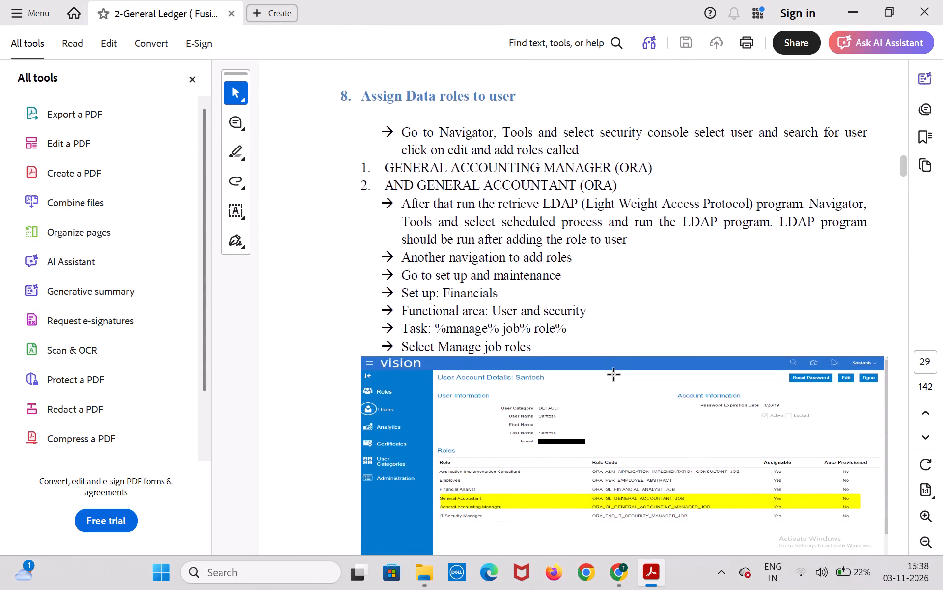
scroll(614, 375, down, 4)
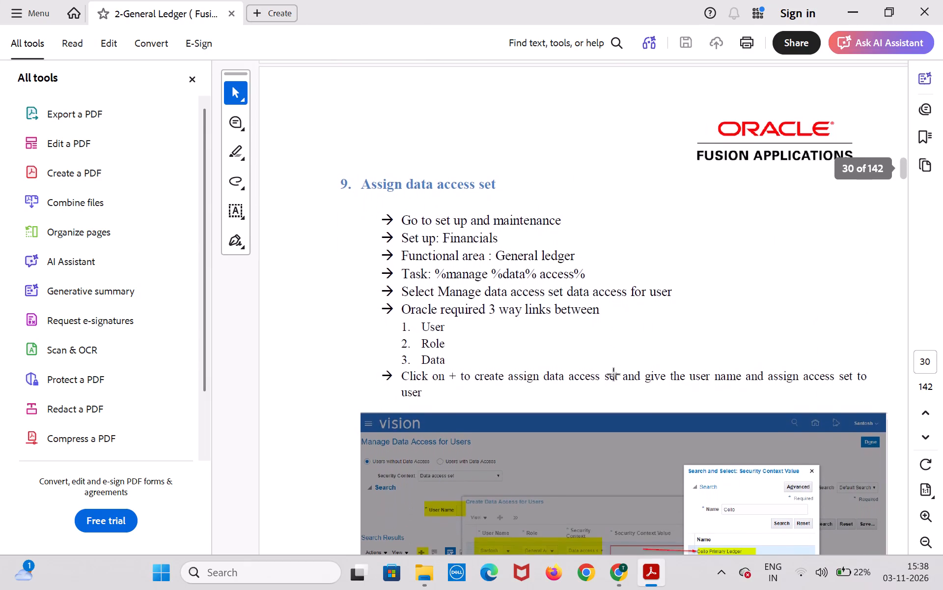
scroll(614, 375, up, 6)
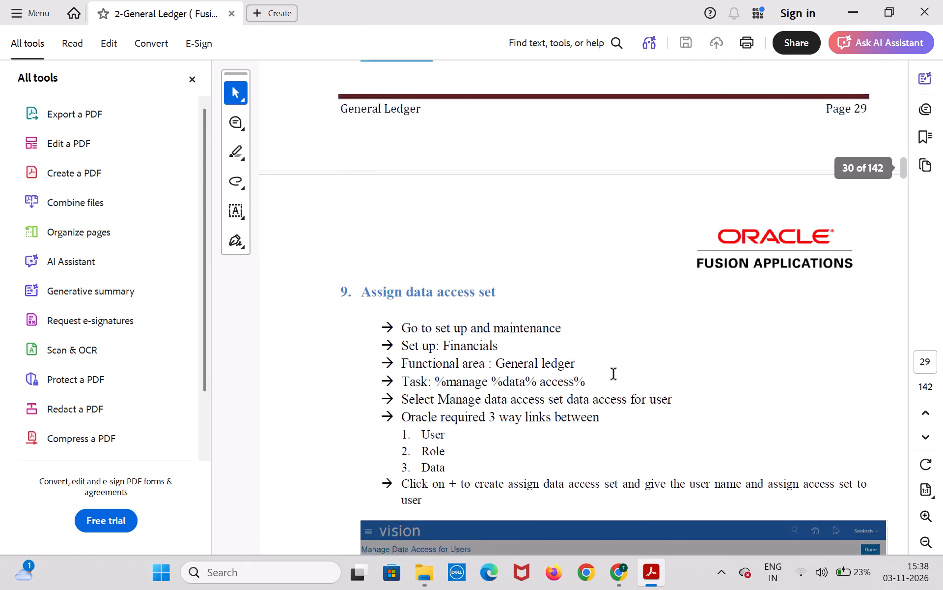
scroll(614, 375, up, 5)
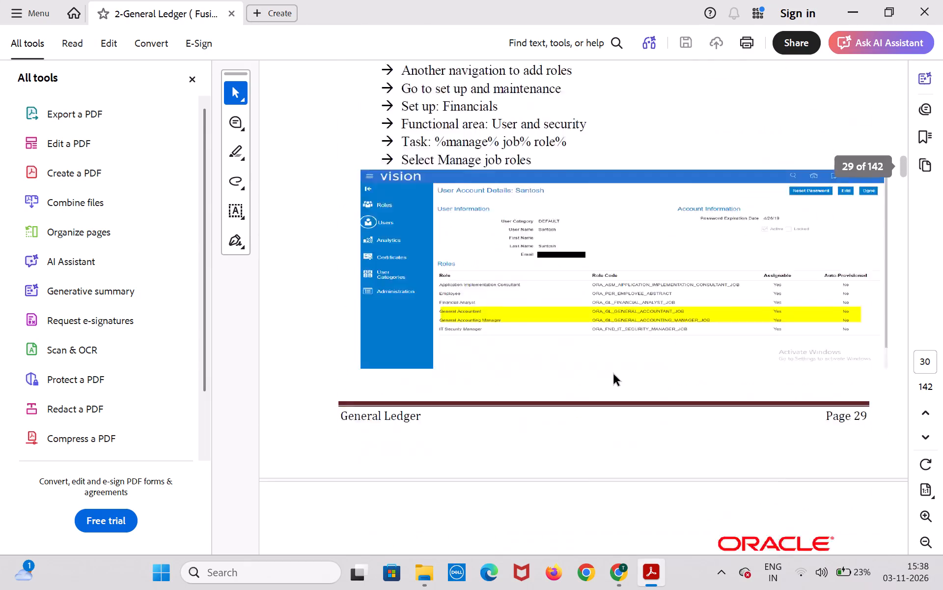
scroll(614, 375, up, 5)
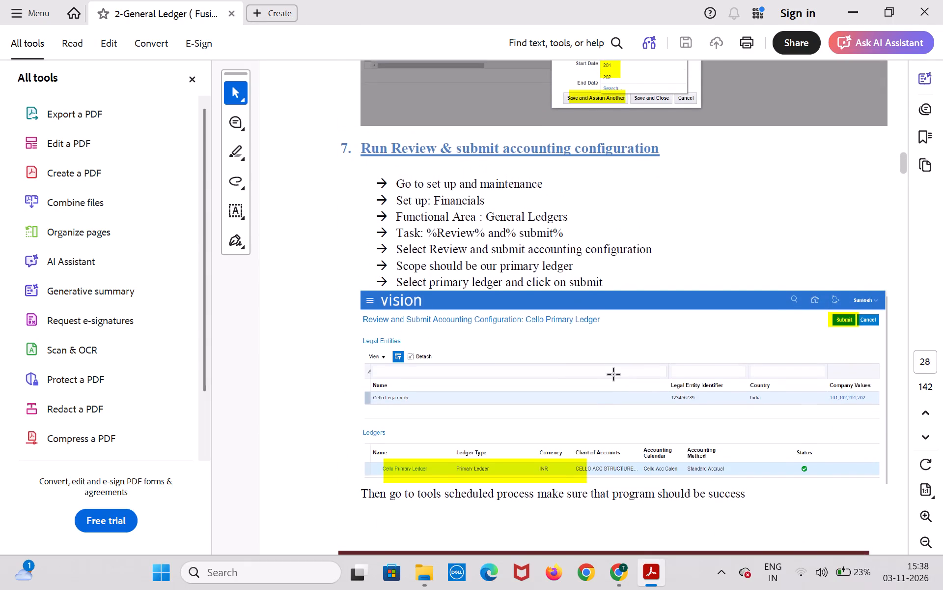
click(614, 375)
scroll(614, 375, down, 8)
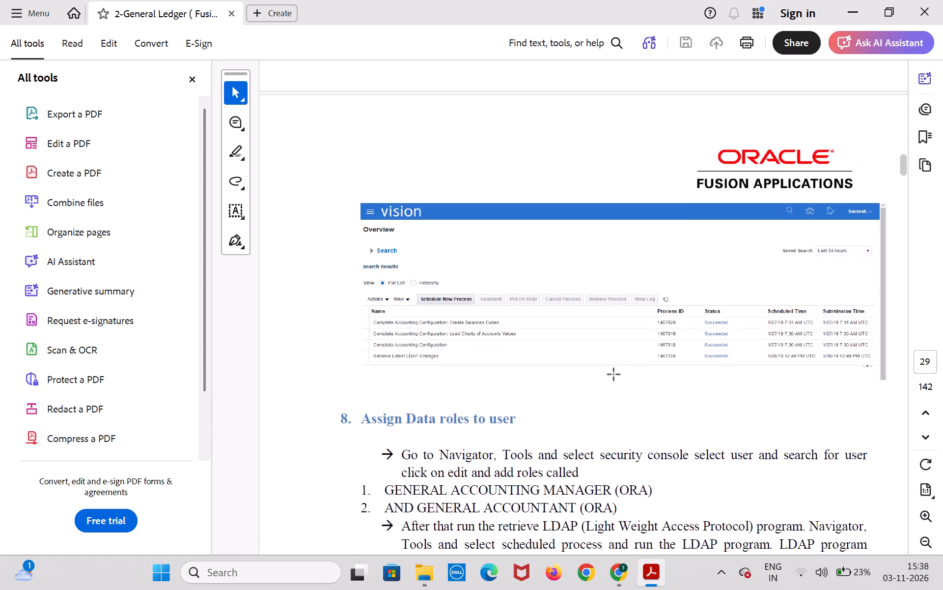
scroll(614, 375, down, 1)
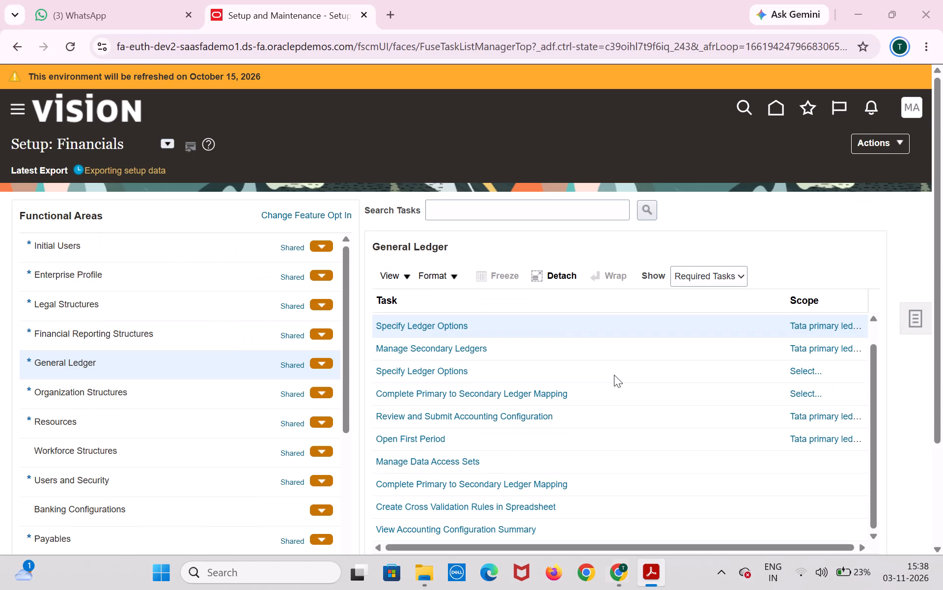
In Chrome, open the Security Console, dismiss the warning and go to the user accounts.
click(15, 117)
click(16, 114)
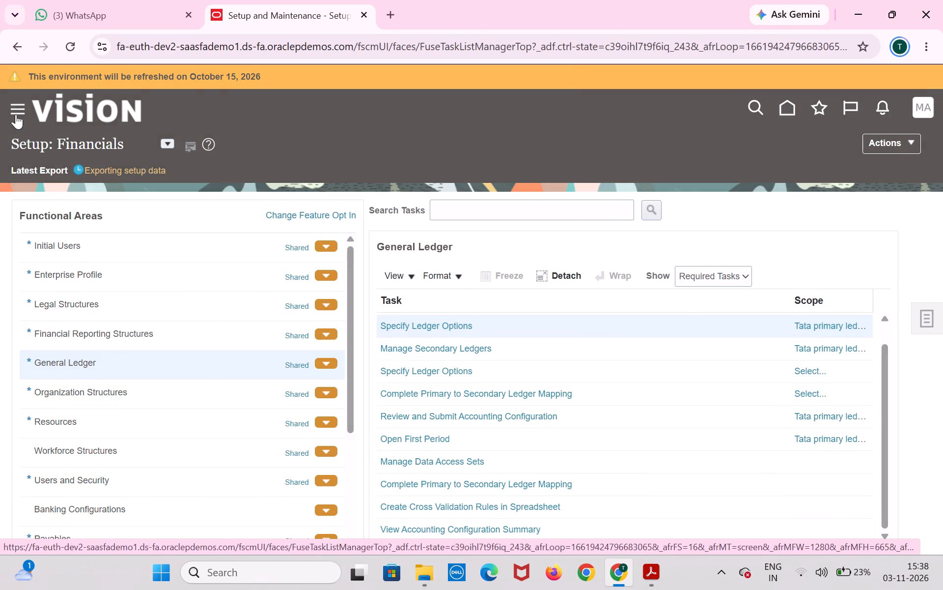
scroll(82, 451, down, 3)
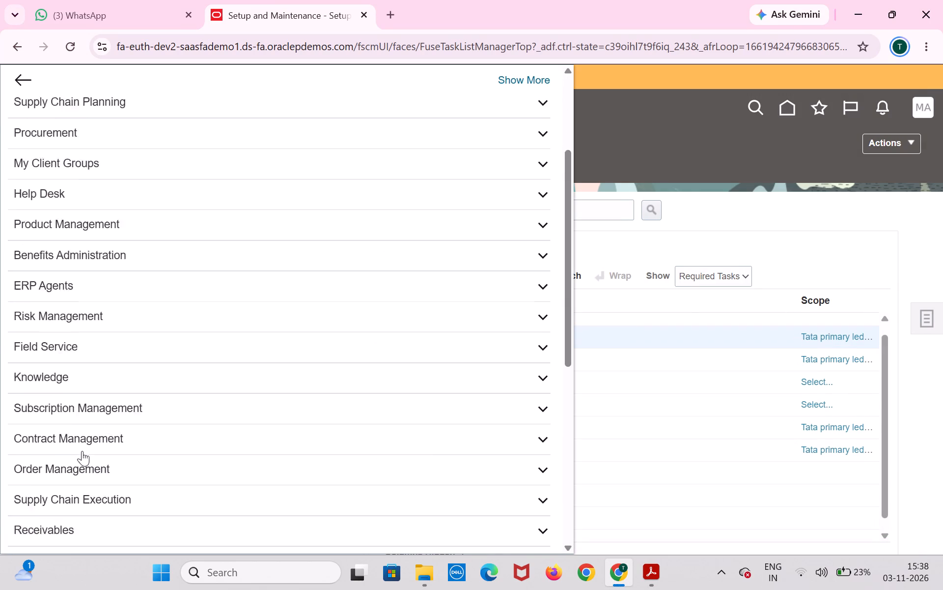
scroll(82, 450, down, 5)
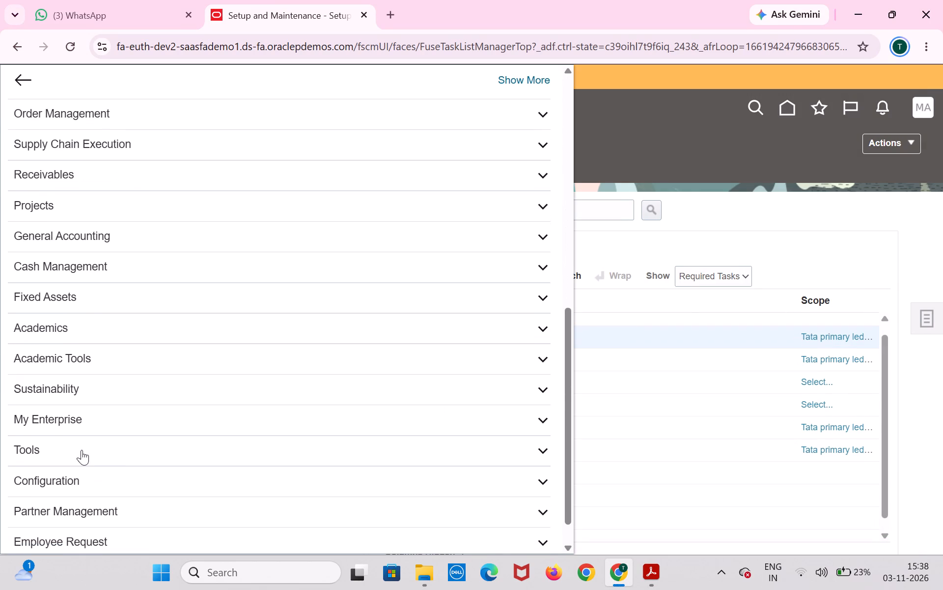
click(65, 418)
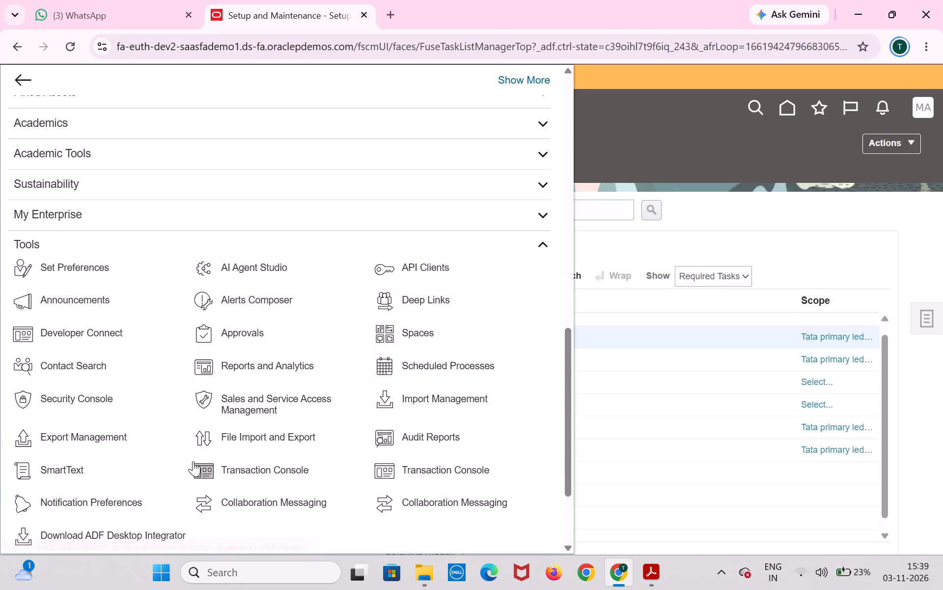
click(95, 396)
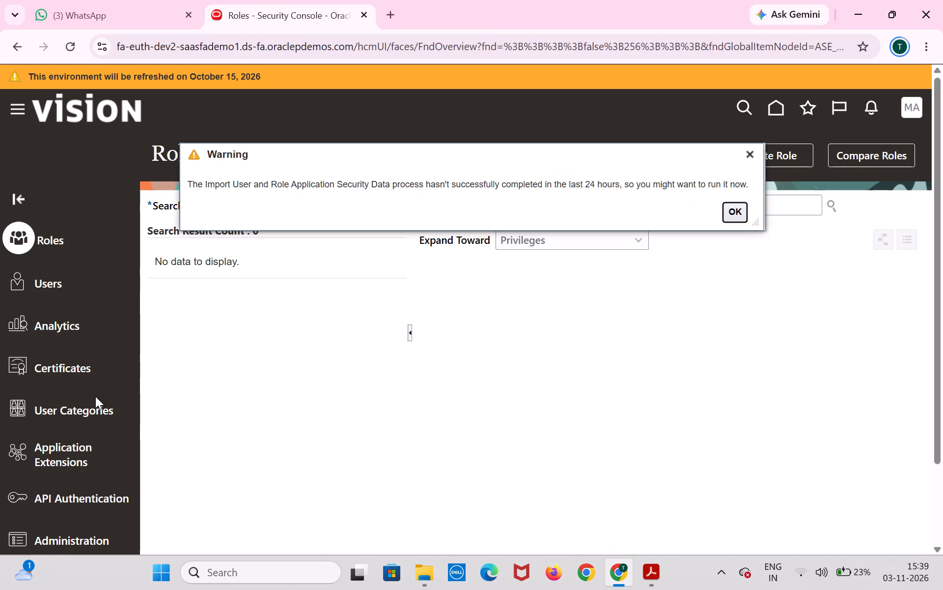
click(724, 218)
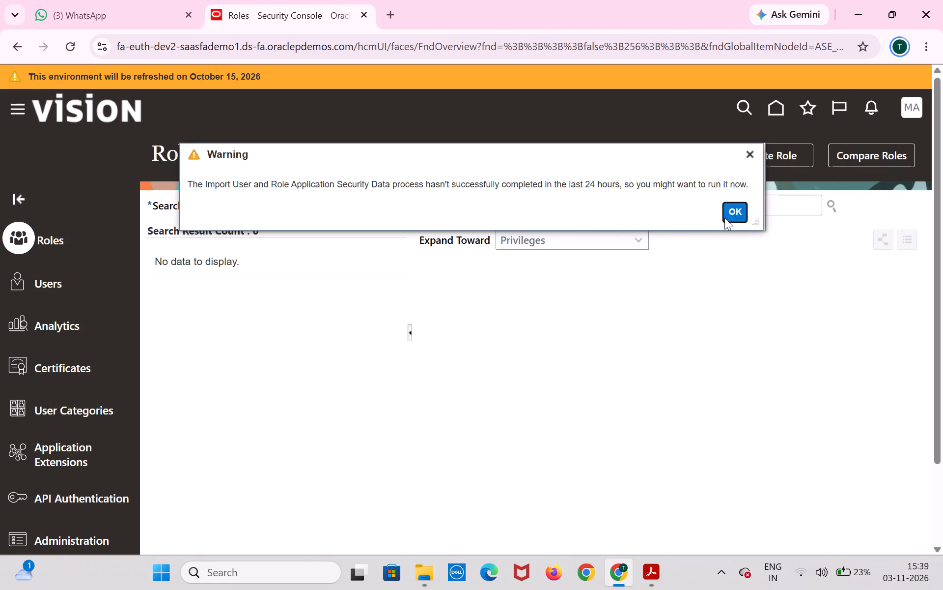
click(30, 280)
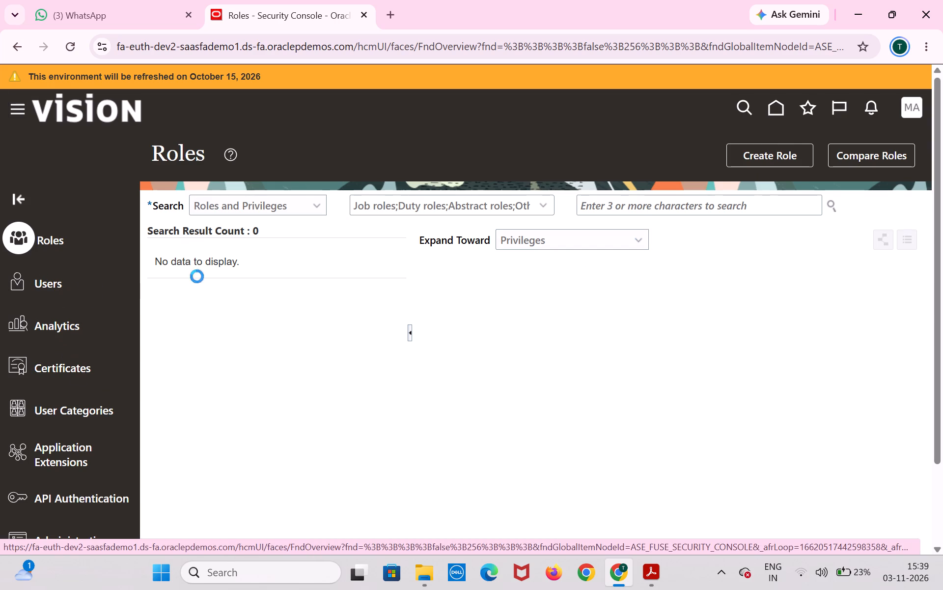
Search the user accounts by user name for "mark" and open the details of the mark account.
click(646, 210)
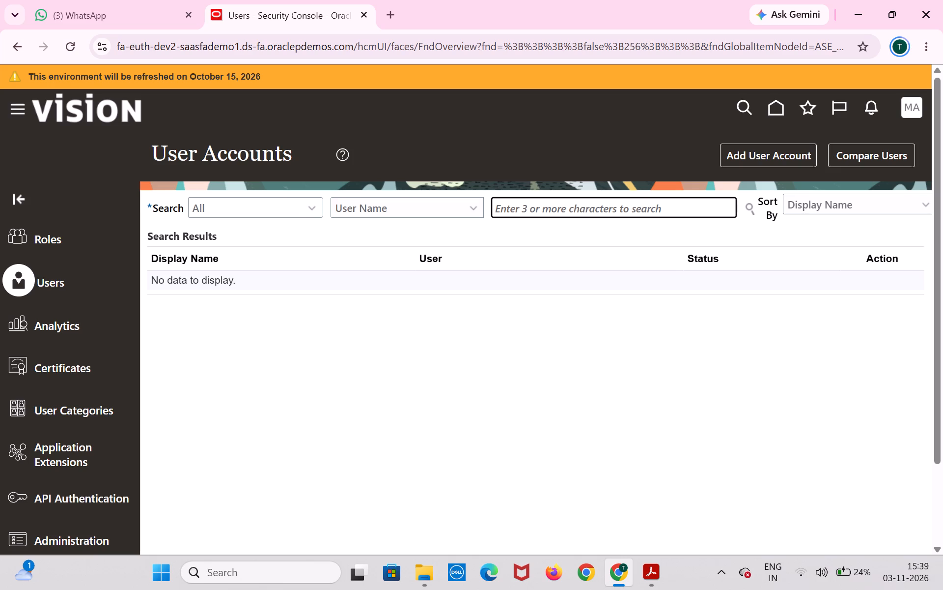
text(ma)
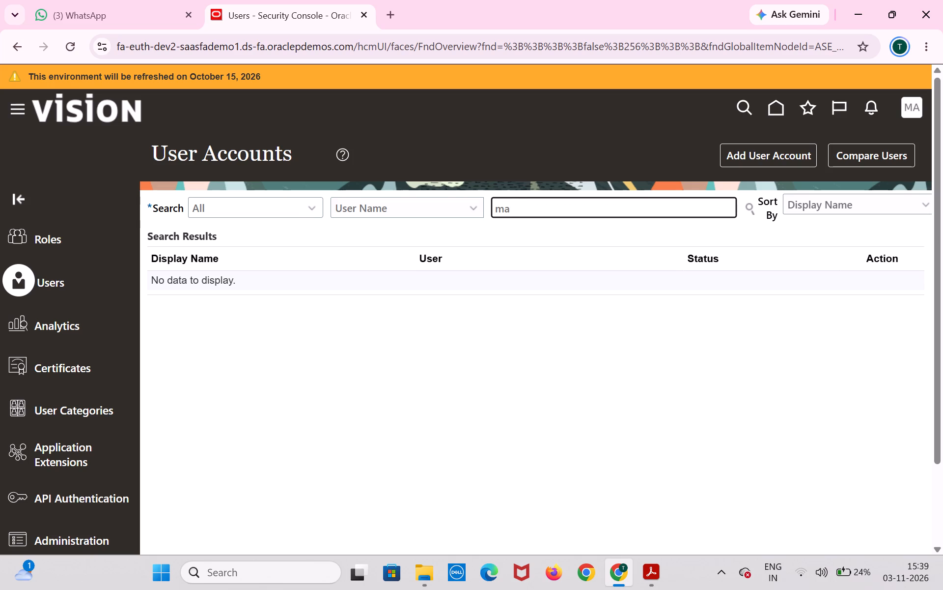
text(rk)
key(Return)
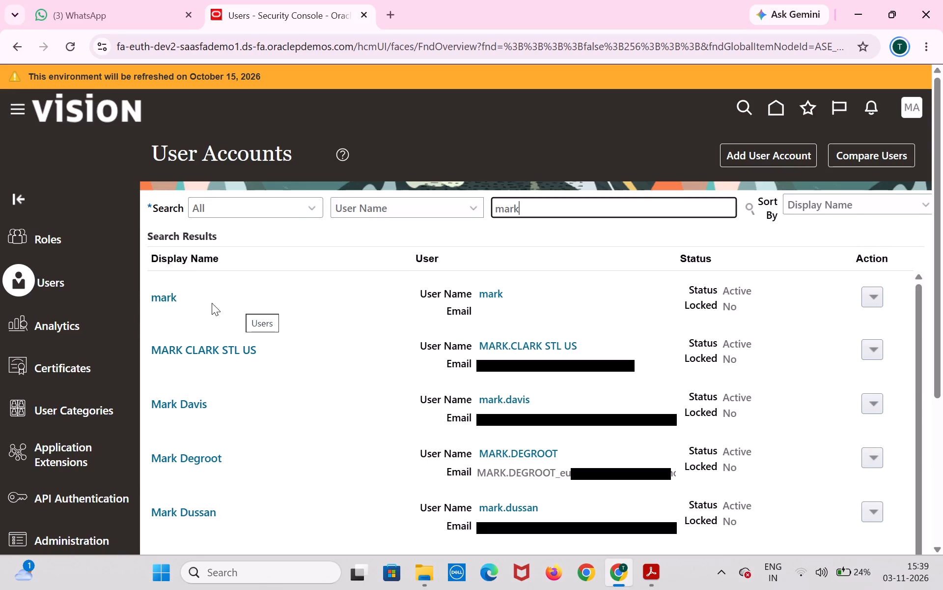
click(152, 298)
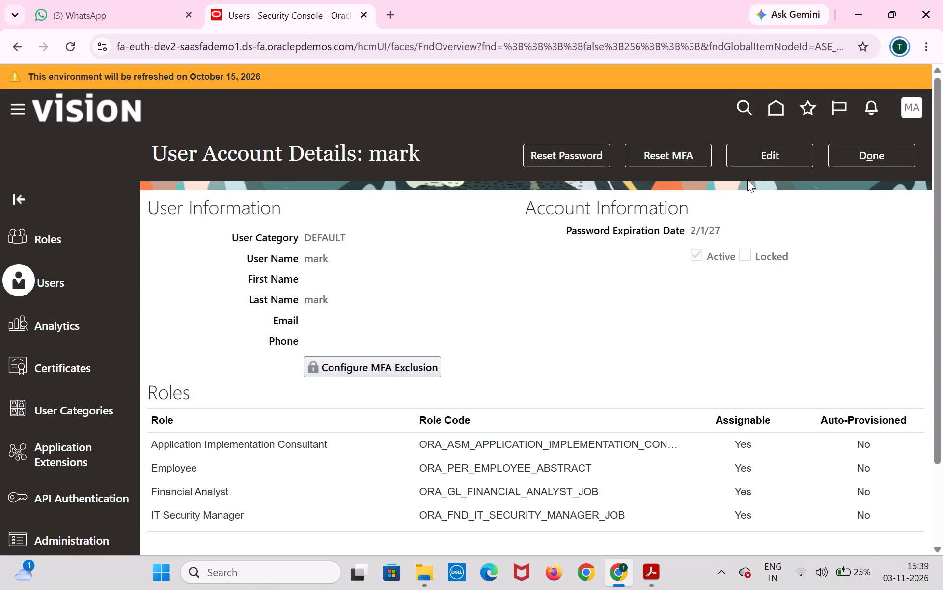
Open the mark account for editing and start adding a role membership, ready to search the roles.
click(762, 157)
scroll(555, 315, down, 7)
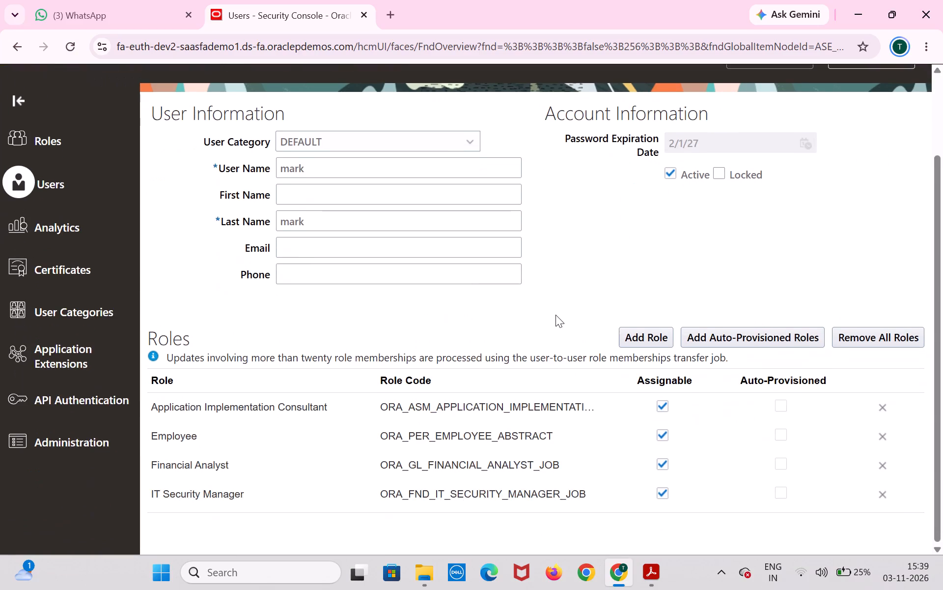
click(656, 341)
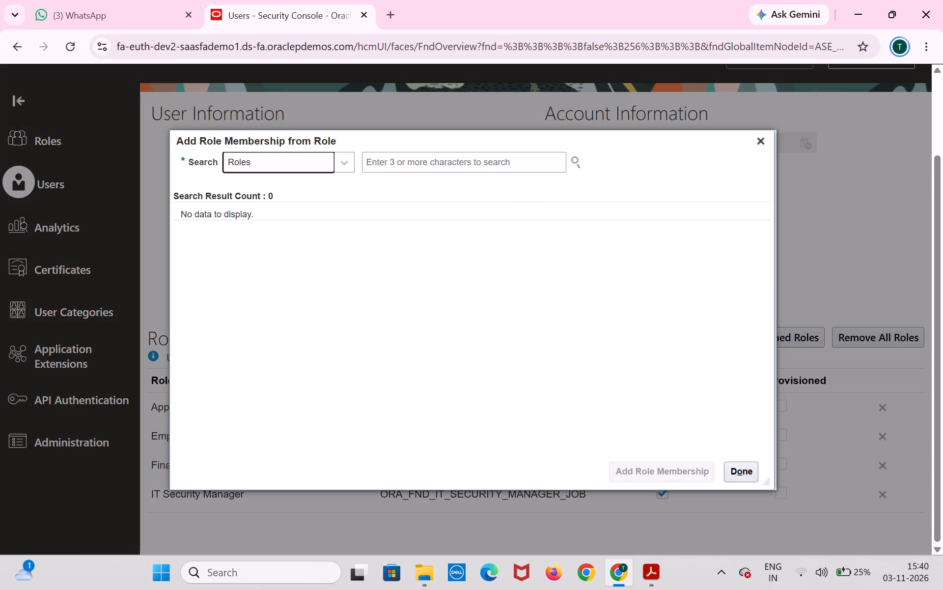
click(506, 164)
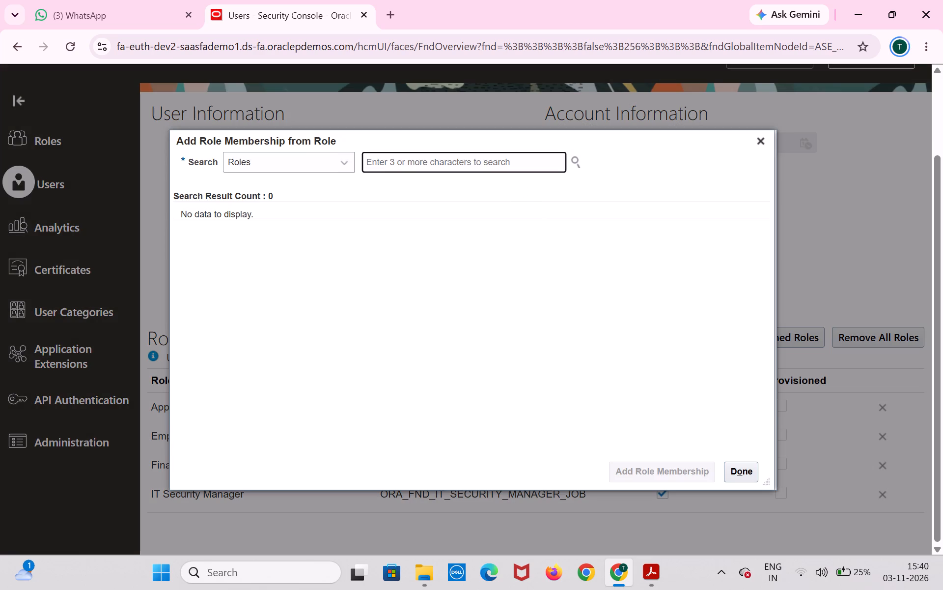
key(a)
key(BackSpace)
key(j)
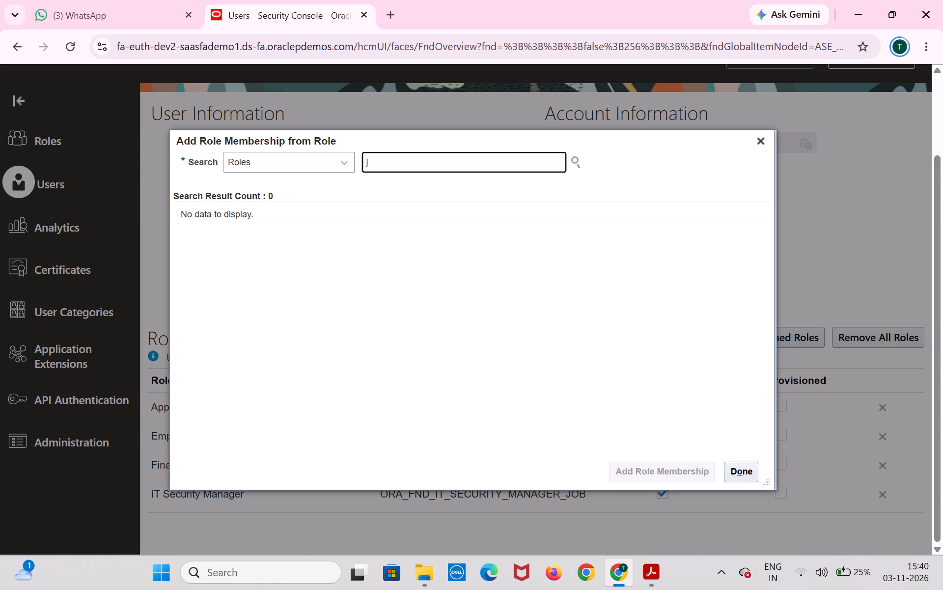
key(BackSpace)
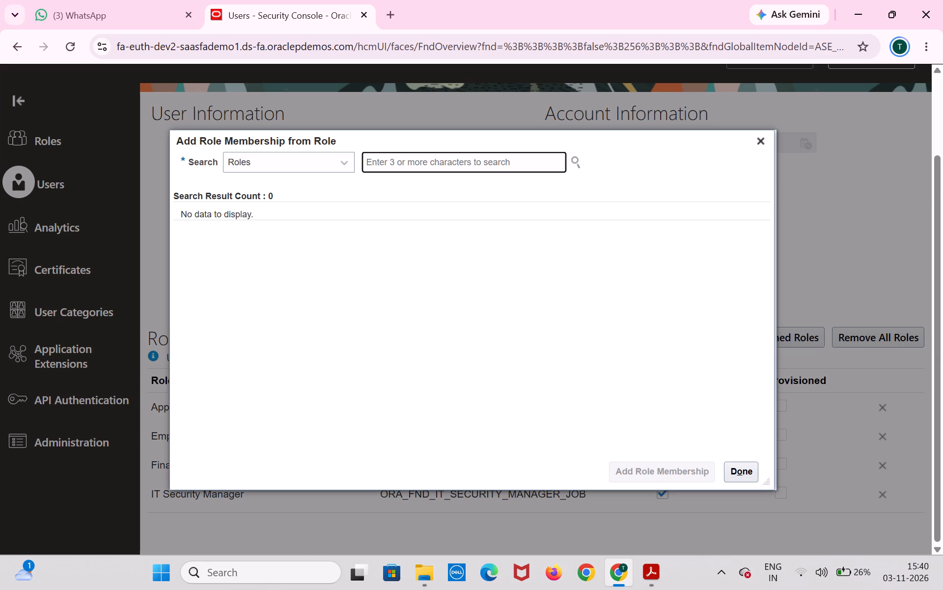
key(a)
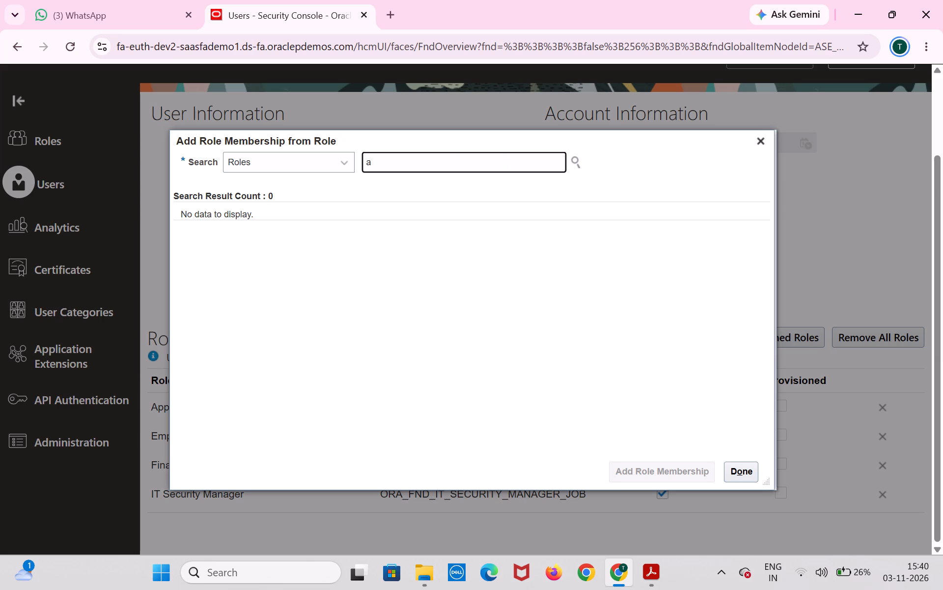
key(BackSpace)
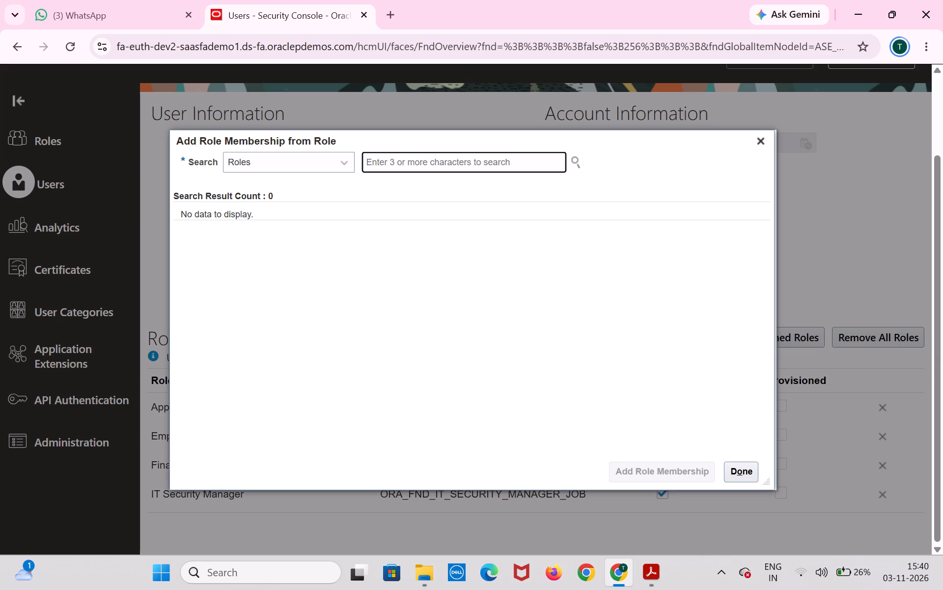
Search the roles for General Accountant and add ORA_GL_GENERAL_ACCOUNTANT_JOB to the mark account.
text(genreal)
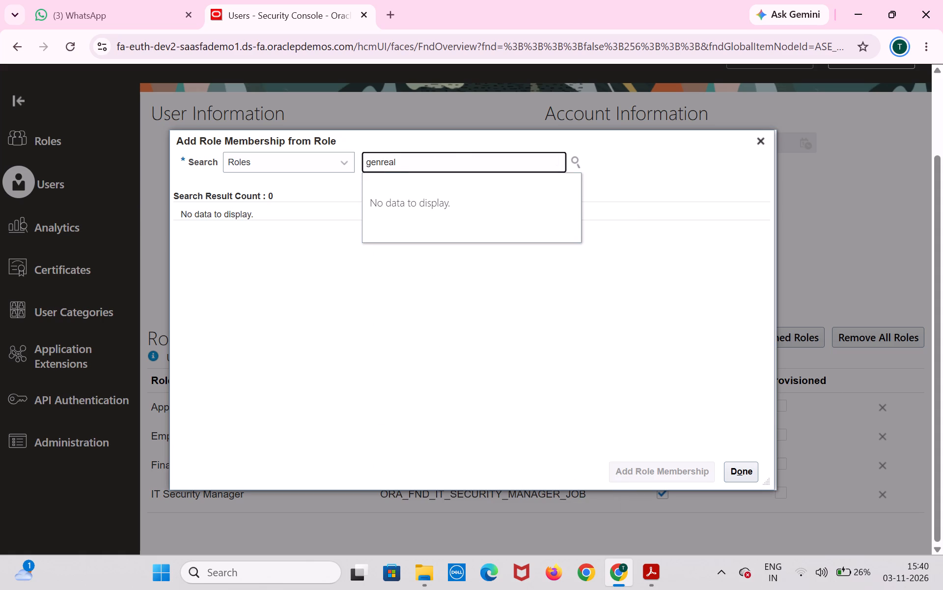
key(BackSpace)
key(BackSpace)
key(BackSpace)
key(BackSpace)
text(era)
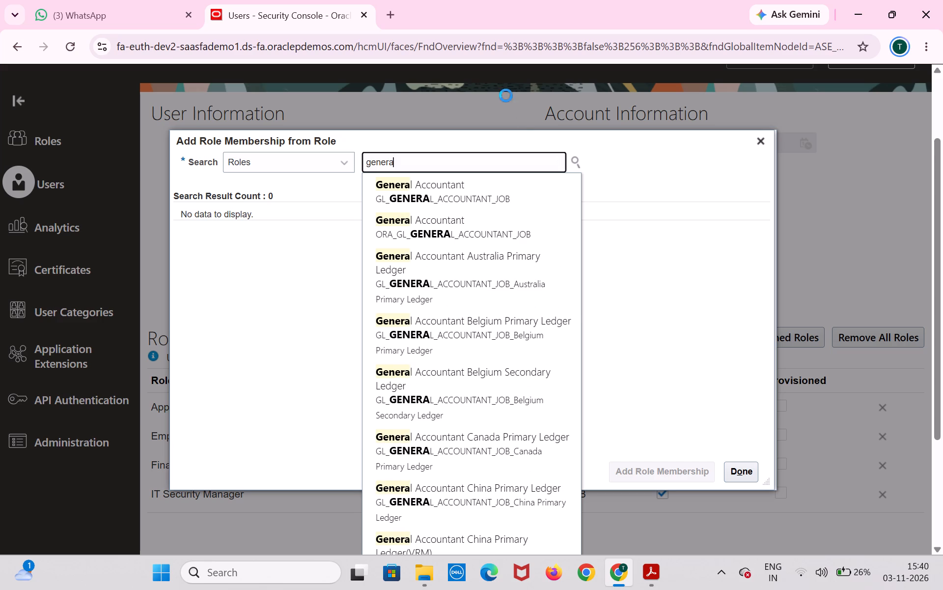
click(520, 236)
click(520, 238)
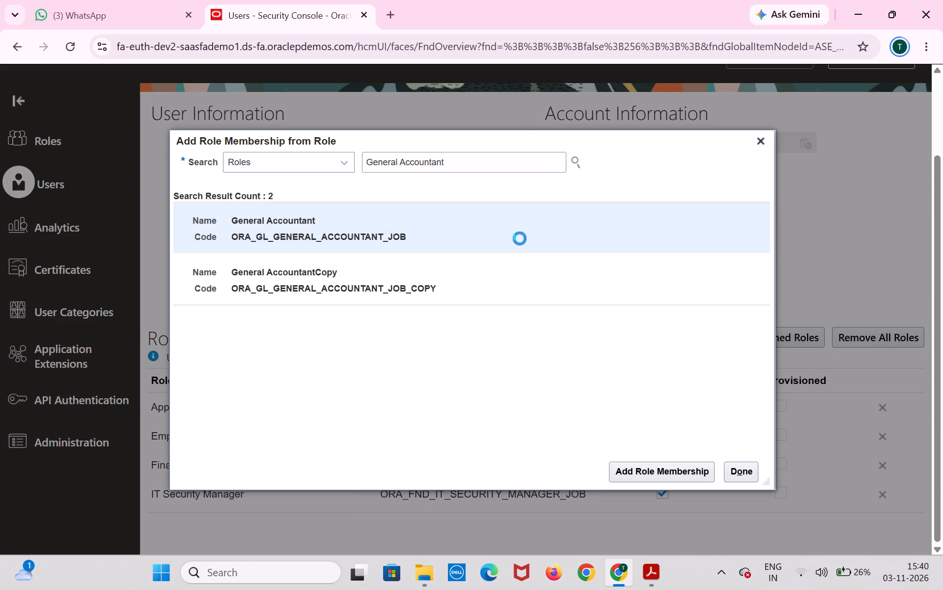
click(676, 473)
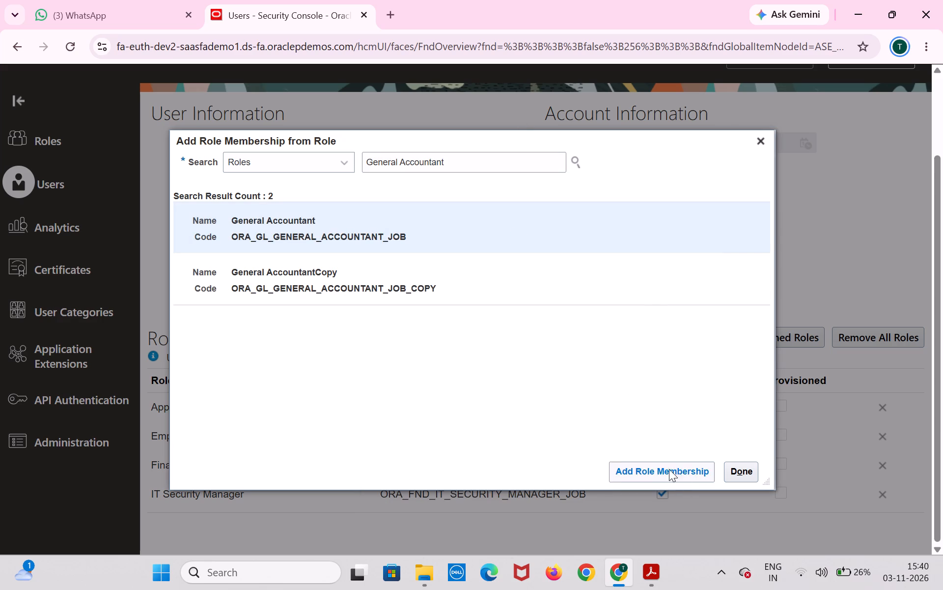
Add the General Accounting Manager role, ORA_GL_GENERAL_ACCOUNTING_MANAGER_JOB, to the mark account and finish adding role memberships.
click(465, 162)
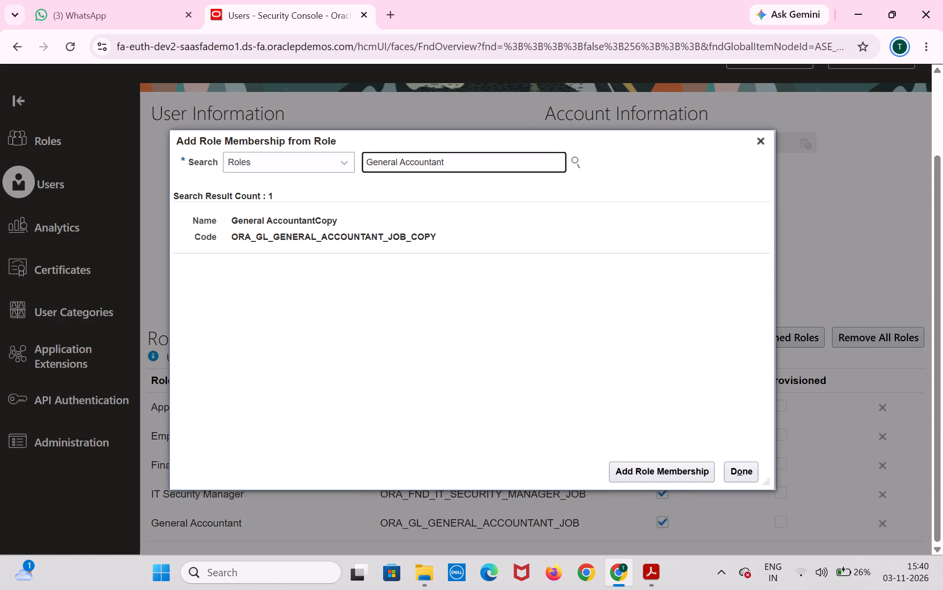
key(BackSpace)
key(BackSpace)
key(BackSpace)
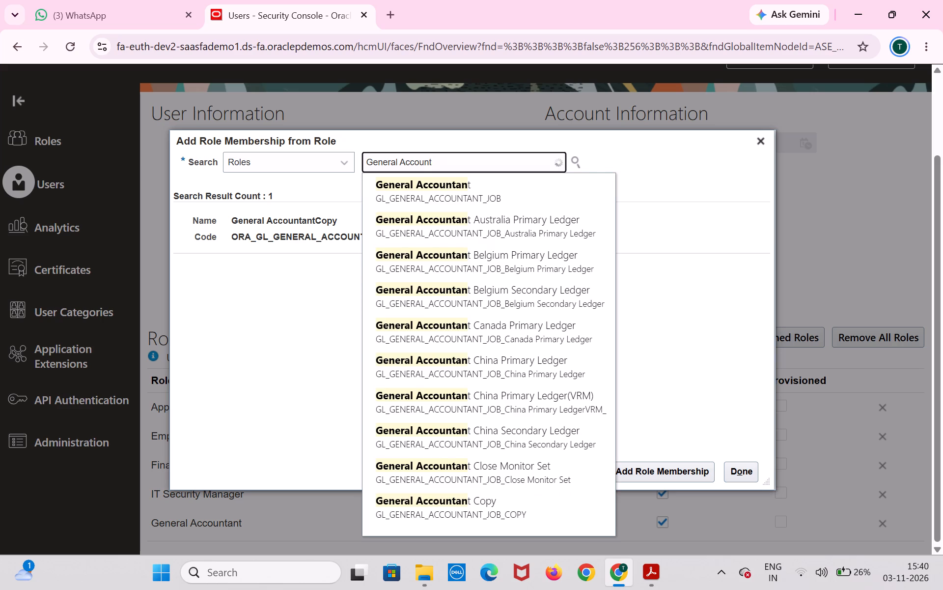
text(ing)
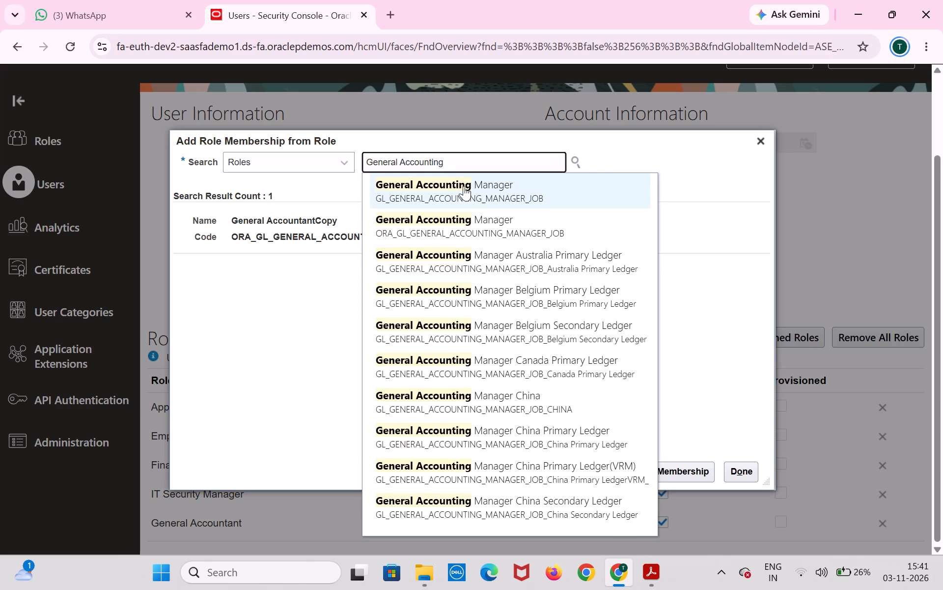
click(476, 228)
click(485, 243)
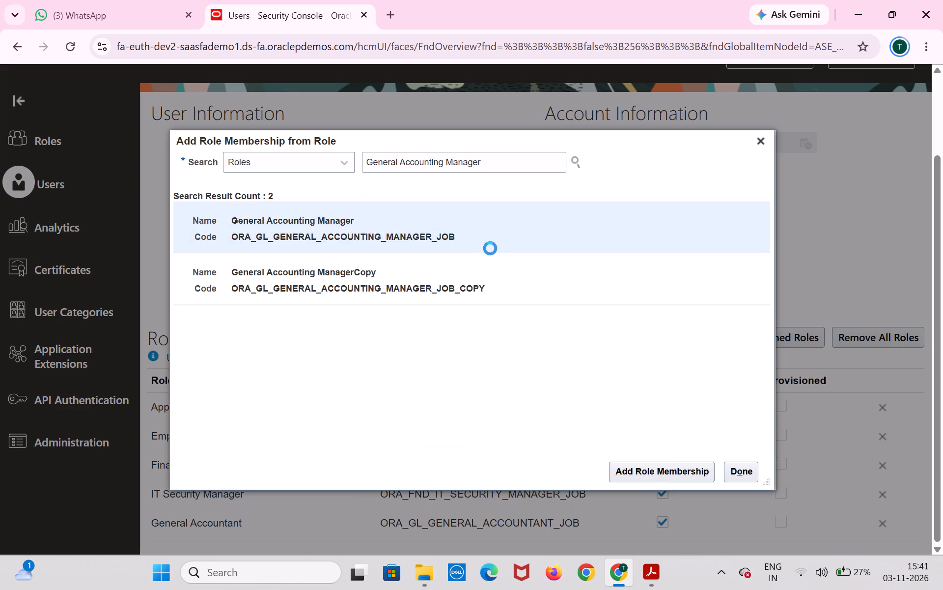
click(673, 466)
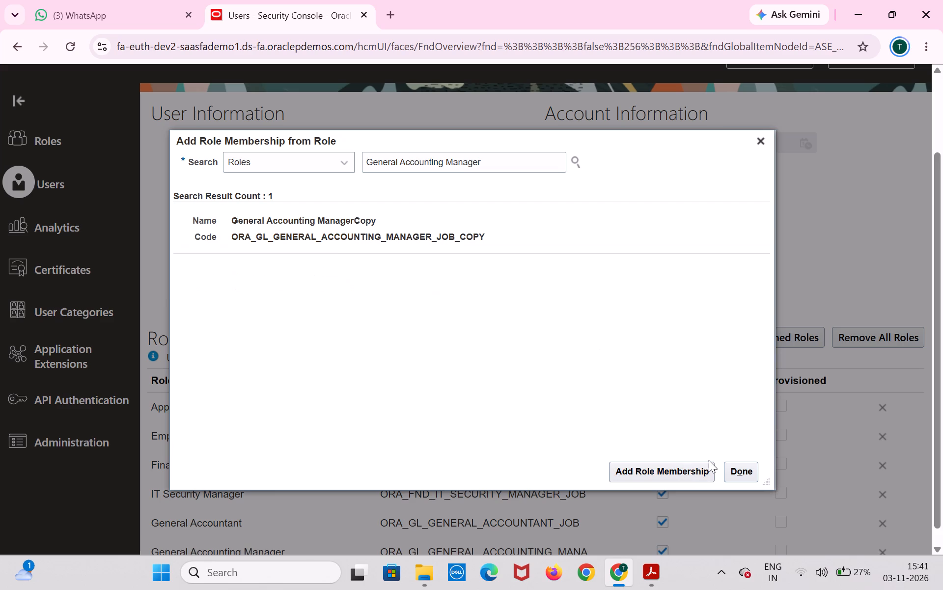
click(750, 472)
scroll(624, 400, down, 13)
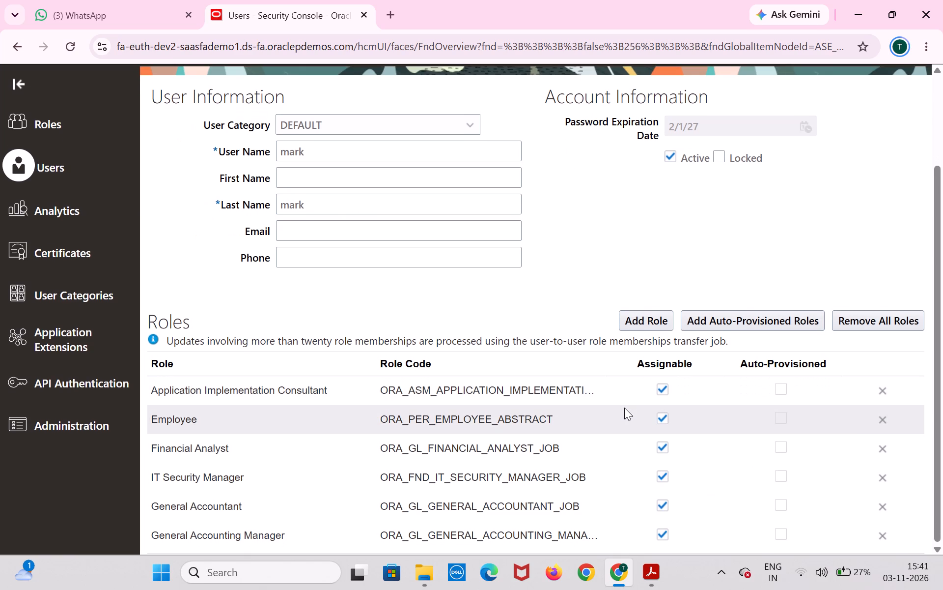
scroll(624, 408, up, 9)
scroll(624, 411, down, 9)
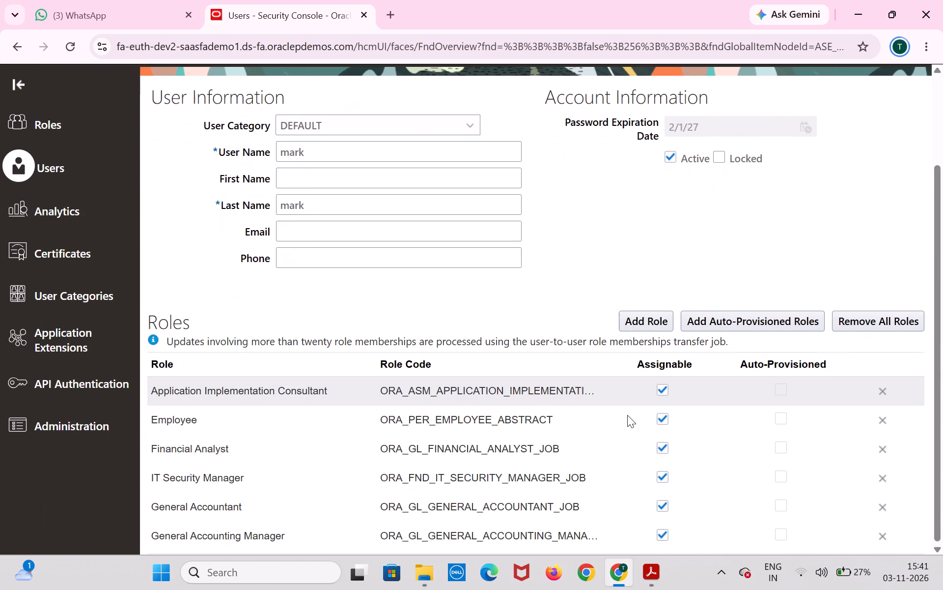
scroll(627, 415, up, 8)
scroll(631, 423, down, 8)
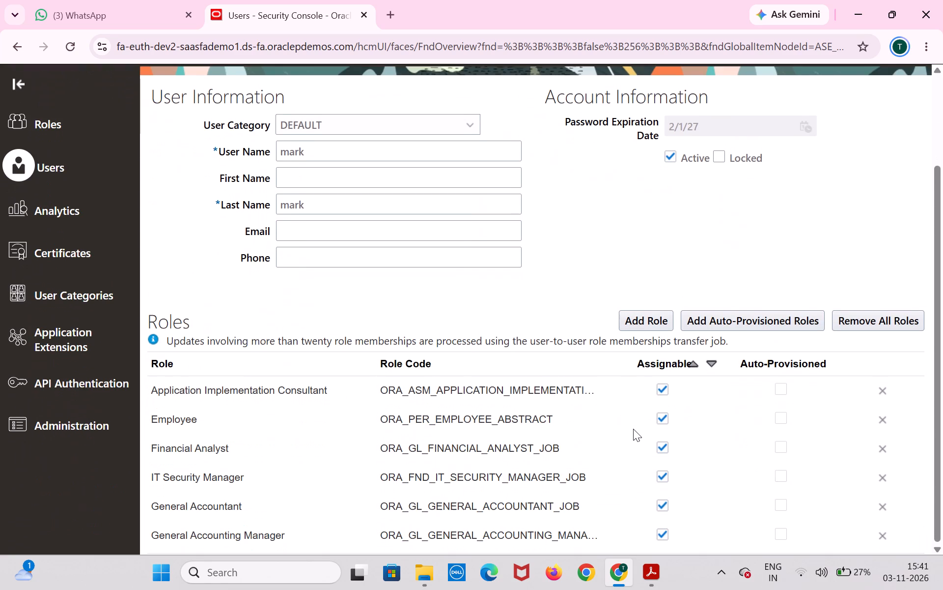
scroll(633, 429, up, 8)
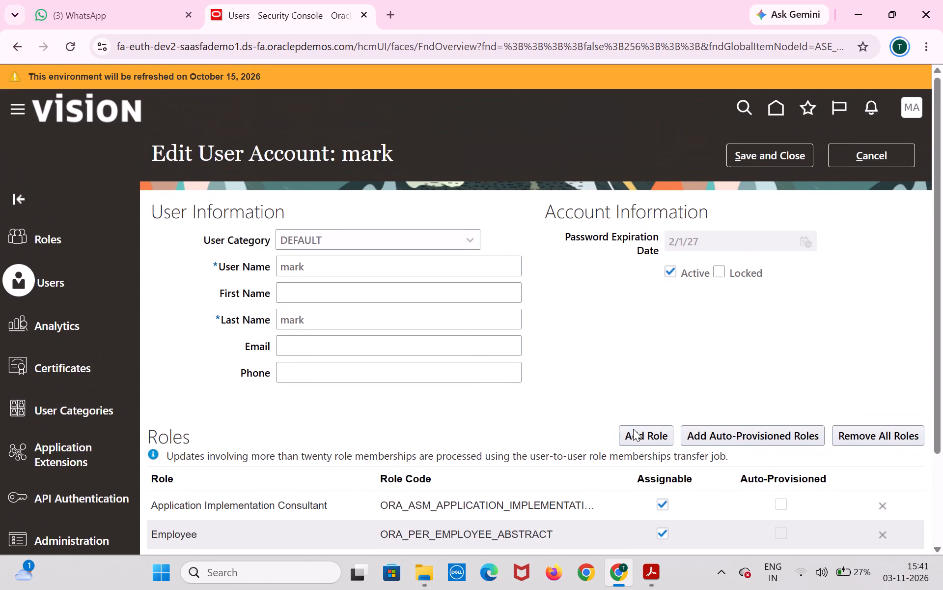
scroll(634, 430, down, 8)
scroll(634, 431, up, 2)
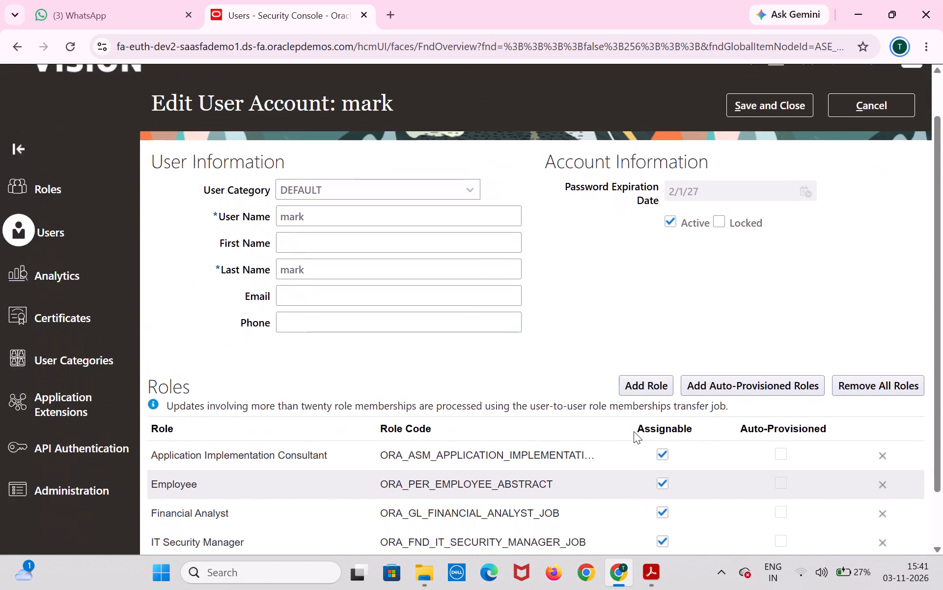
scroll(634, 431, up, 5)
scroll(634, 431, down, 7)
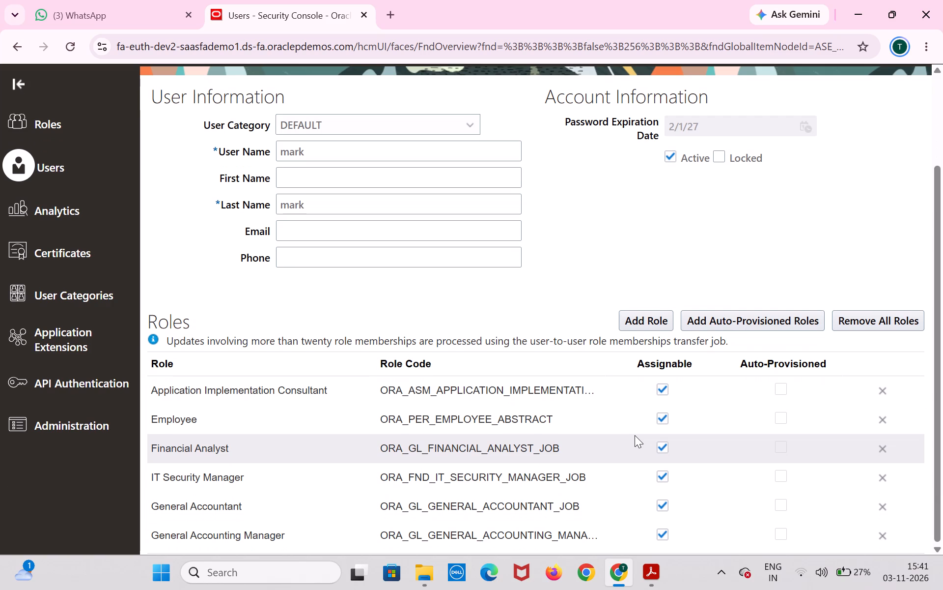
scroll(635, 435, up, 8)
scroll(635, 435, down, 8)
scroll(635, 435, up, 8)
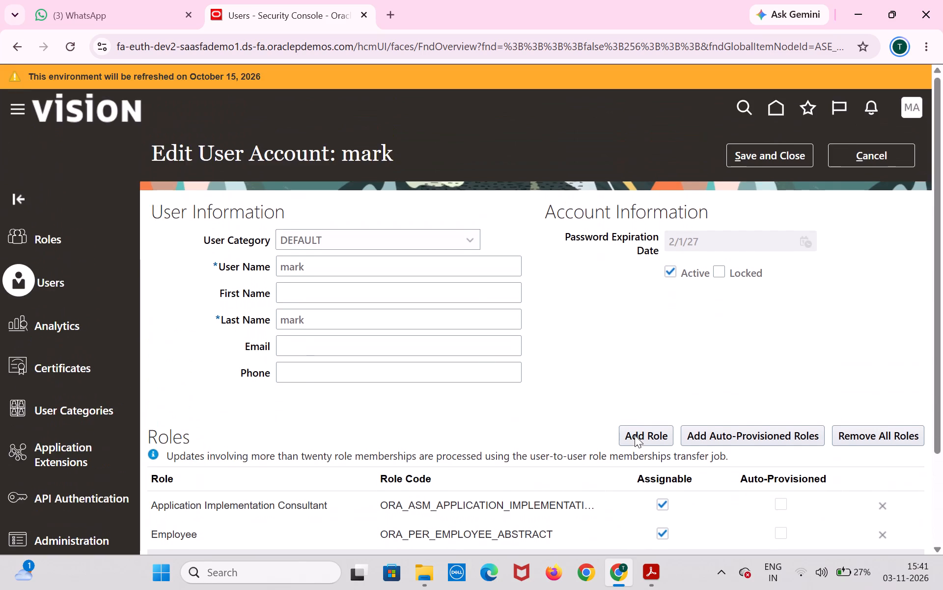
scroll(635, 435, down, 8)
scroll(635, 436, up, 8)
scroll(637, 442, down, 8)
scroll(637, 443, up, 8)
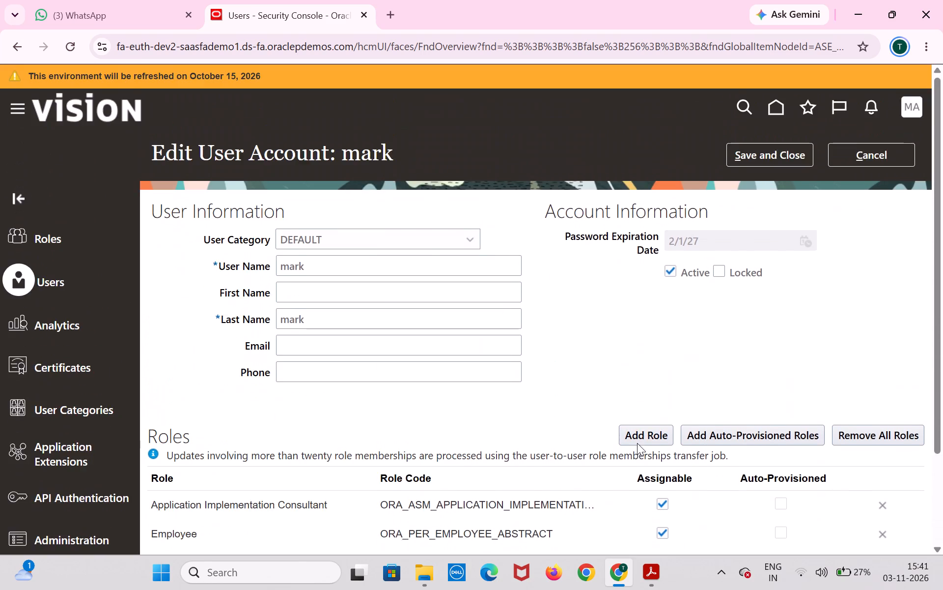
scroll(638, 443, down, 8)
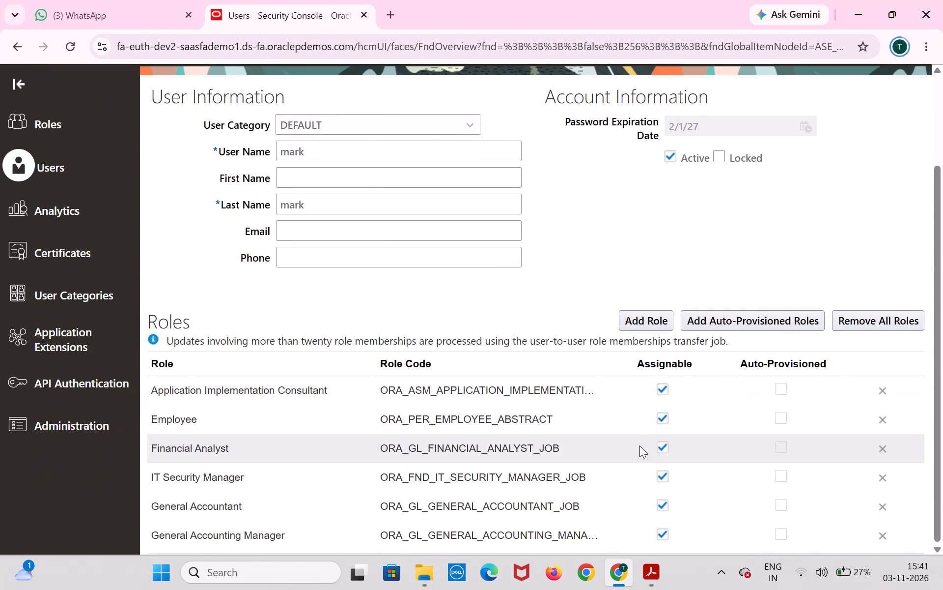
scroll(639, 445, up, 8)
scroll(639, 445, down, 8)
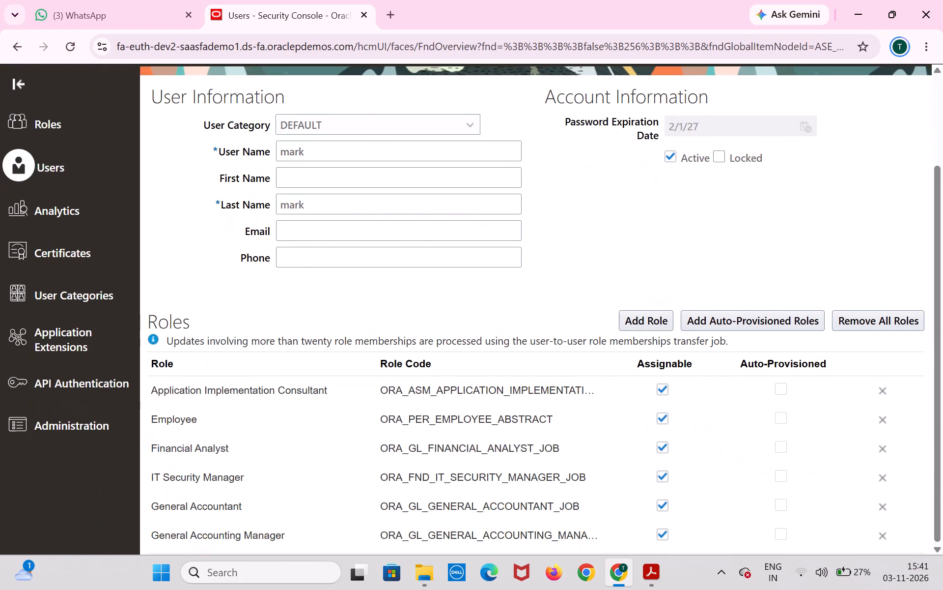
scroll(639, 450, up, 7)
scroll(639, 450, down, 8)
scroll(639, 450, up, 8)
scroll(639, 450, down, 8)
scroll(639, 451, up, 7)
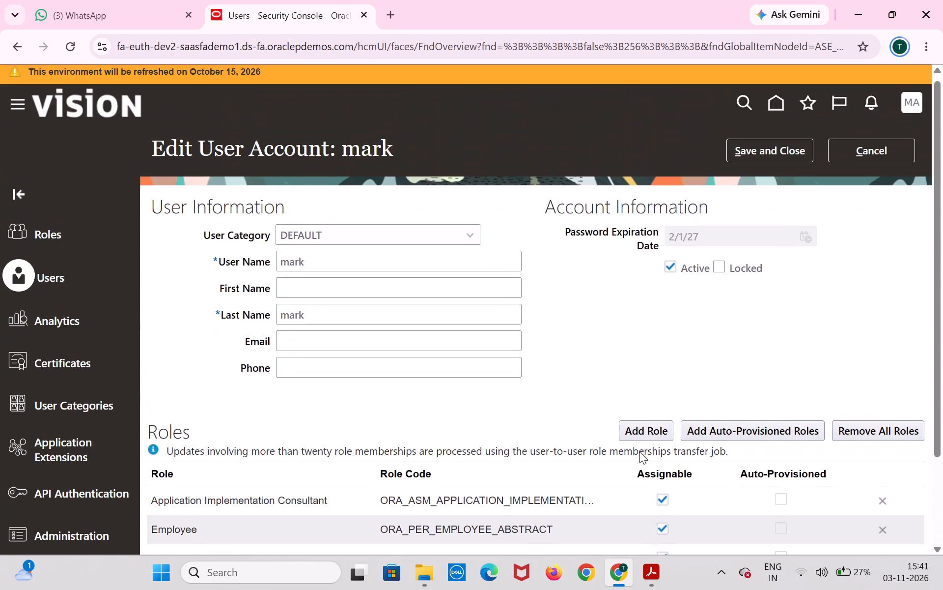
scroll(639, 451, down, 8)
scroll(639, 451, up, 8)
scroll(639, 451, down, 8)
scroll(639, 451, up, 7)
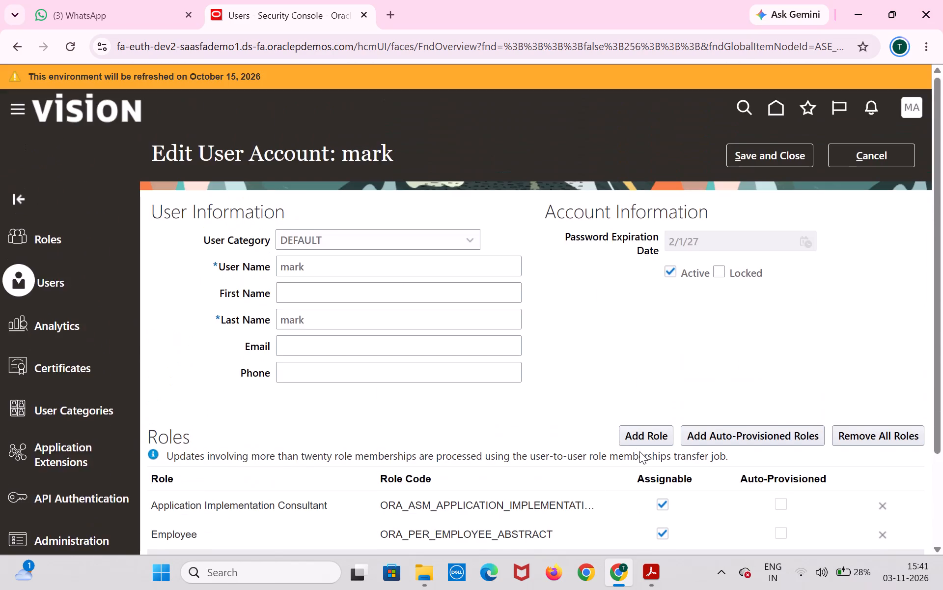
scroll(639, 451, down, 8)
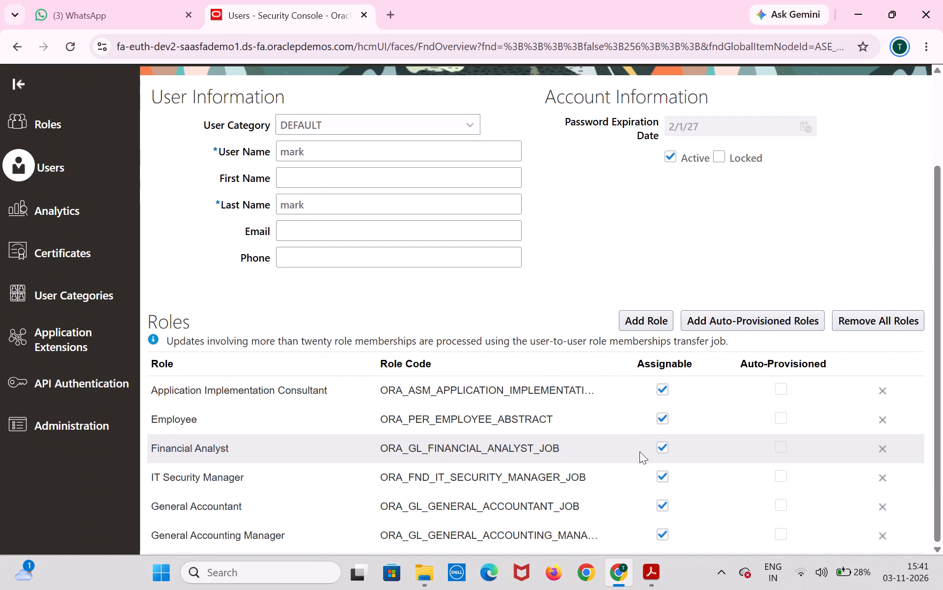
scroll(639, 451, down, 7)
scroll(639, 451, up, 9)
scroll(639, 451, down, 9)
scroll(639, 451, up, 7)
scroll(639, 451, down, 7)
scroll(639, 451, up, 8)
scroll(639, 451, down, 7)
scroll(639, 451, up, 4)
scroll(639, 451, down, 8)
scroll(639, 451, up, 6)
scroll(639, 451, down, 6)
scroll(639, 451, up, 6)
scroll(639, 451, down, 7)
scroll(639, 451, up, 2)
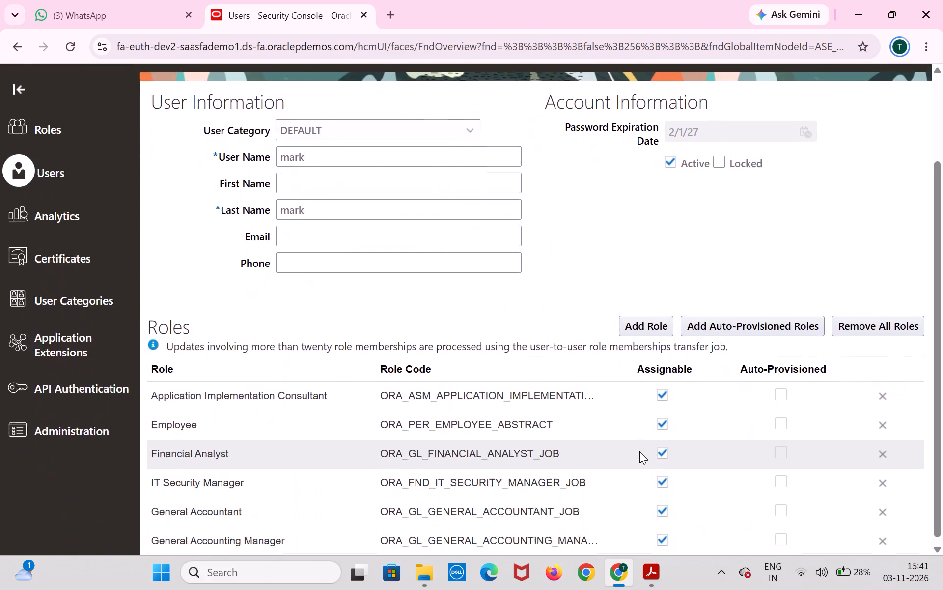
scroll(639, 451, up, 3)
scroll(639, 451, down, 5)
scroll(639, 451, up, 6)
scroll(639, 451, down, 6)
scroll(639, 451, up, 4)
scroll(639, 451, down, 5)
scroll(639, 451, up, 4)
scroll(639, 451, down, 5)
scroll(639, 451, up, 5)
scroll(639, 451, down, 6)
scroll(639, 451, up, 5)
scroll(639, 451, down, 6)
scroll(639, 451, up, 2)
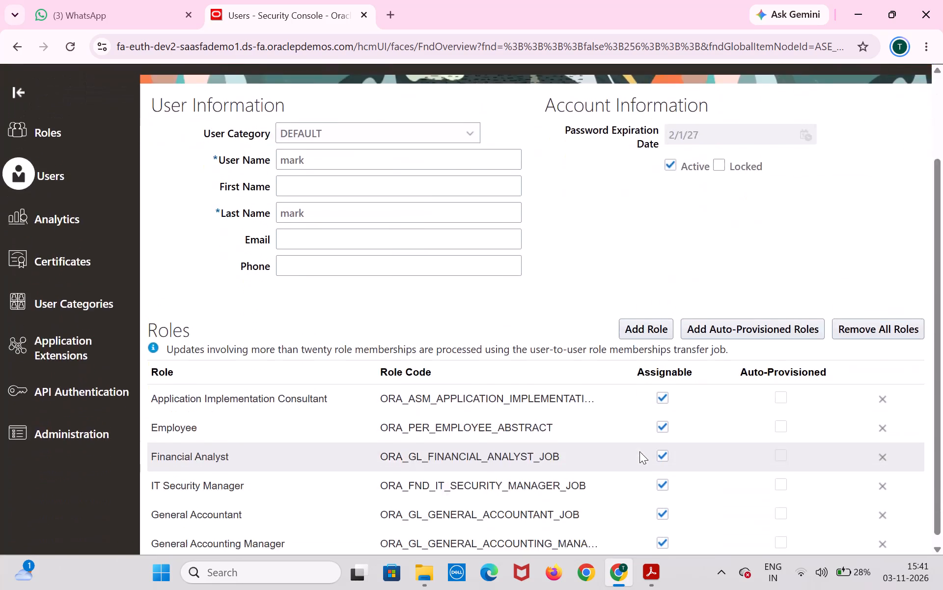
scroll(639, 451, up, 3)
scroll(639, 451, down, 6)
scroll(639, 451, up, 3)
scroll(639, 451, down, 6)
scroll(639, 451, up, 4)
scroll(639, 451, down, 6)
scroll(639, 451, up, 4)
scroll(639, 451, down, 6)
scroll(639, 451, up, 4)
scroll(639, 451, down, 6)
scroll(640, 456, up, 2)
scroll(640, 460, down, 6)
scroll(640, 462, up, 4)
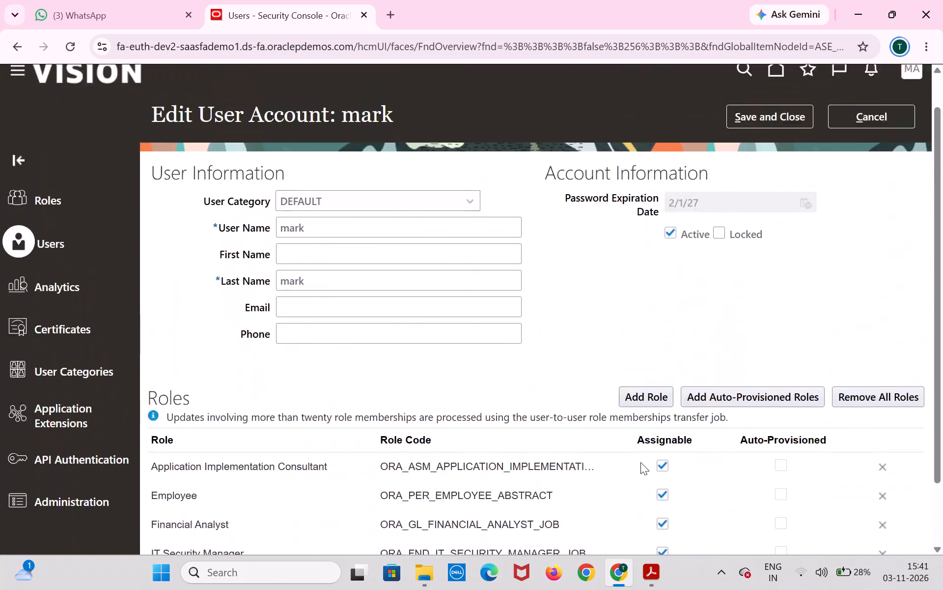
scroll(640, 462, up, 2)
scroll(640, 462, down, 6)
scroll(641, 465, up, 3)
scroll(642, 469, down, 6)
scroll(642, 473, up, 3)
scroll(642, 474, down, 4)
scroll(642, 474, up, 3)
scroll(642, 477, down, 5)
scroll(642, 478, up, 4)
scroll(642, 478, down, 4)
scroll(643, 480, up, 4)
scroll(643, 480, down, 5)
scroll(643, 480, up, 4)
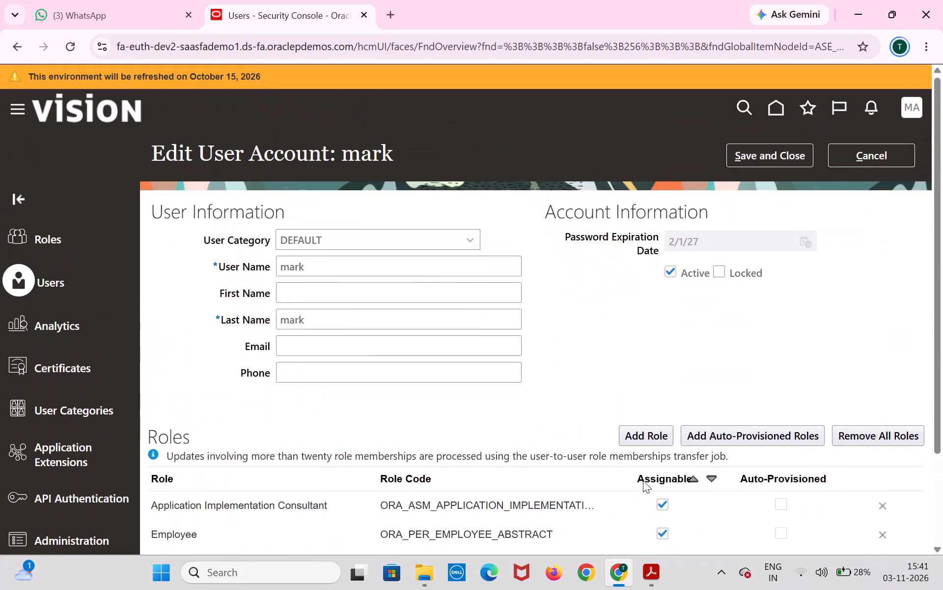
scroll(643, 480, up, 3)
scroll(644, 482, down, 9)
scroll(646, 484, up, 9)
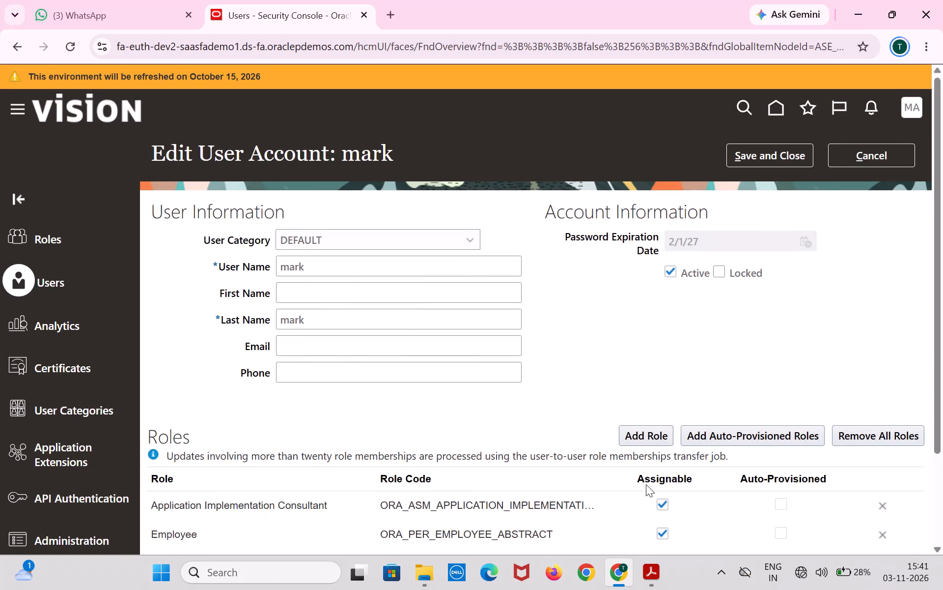
Save the mark account with its added roles, close it and return to the user accounts list.
click(795, 165)
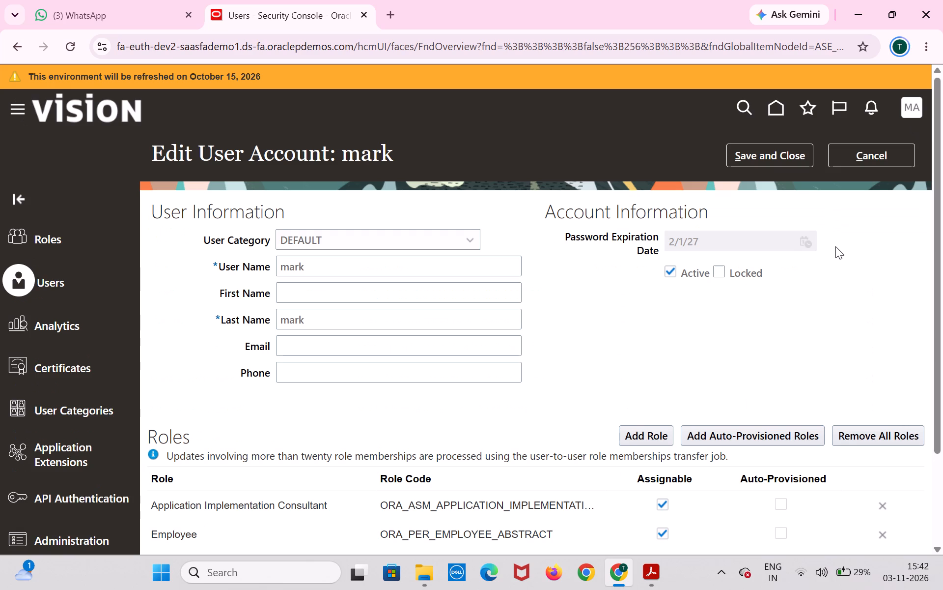
scroll(835, 246, down, 12)
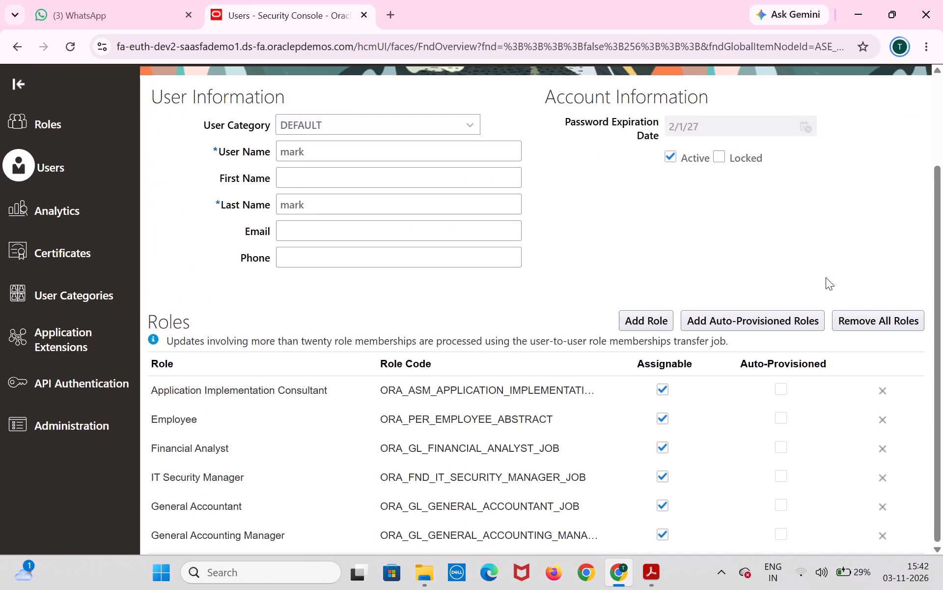
scroll(826, 277, up, 8)
click(776, 157)
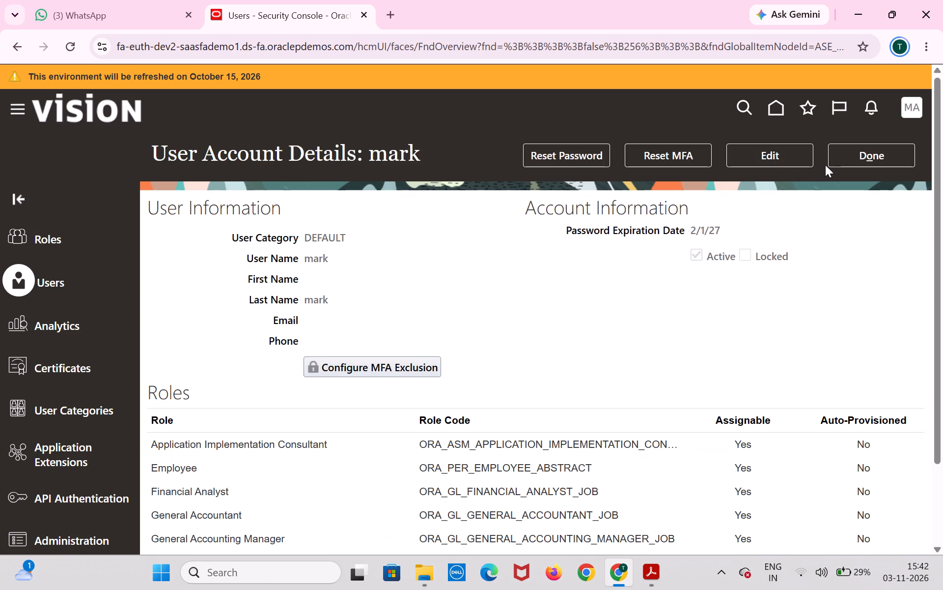
click(864, 152)
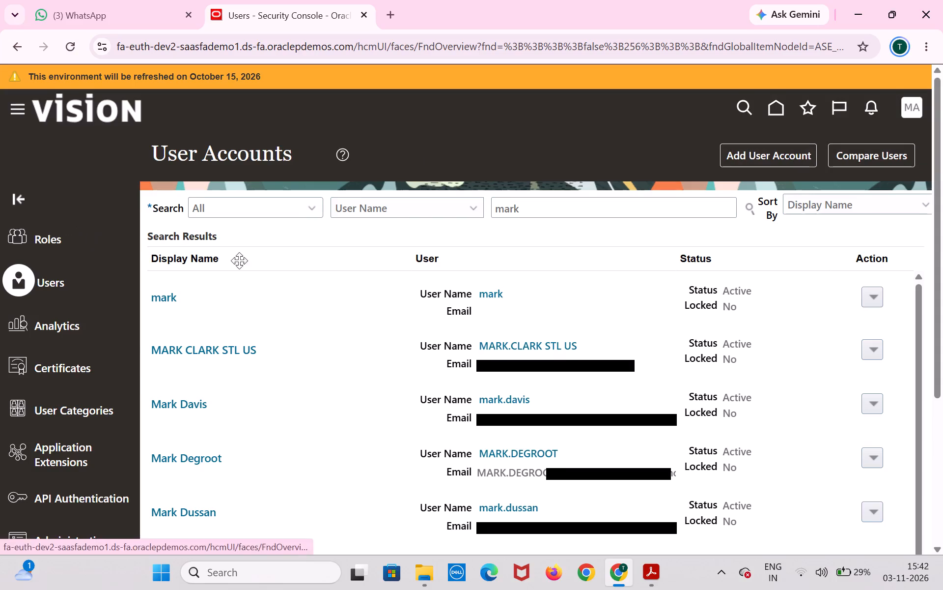
Return to the Oracle Fusion home page and open Setup and Maintenance.
click(782, 104)
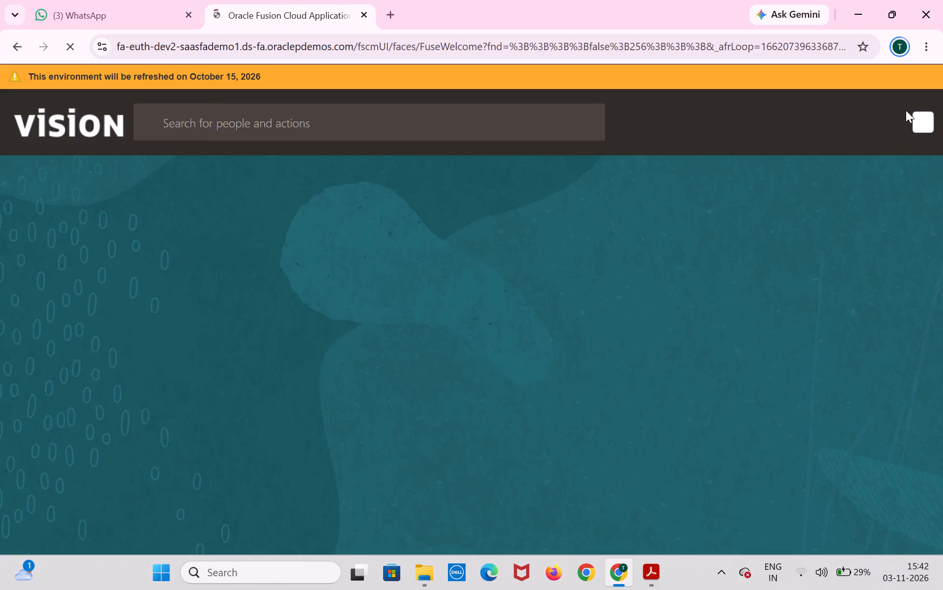
click(907, 118)
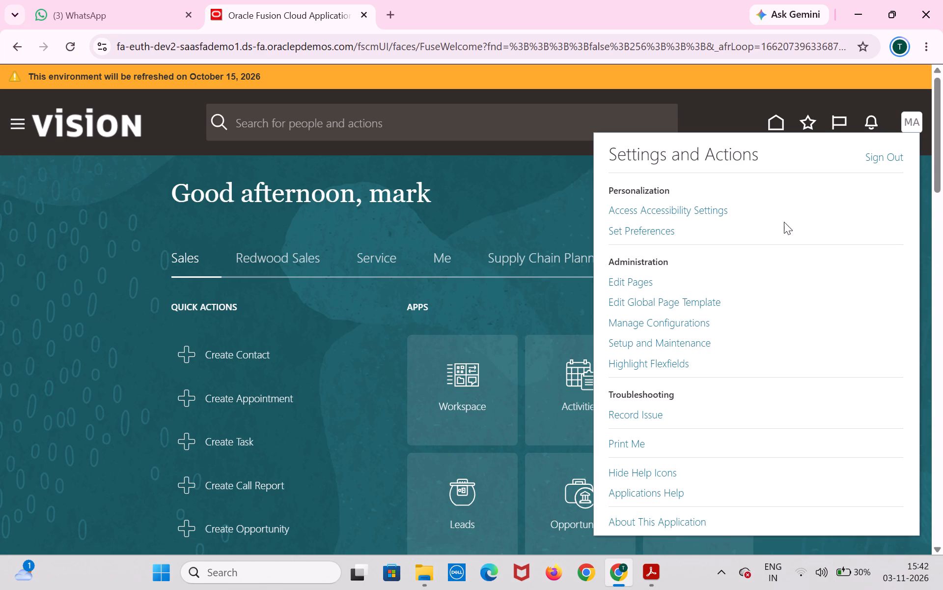
click(680, 340)
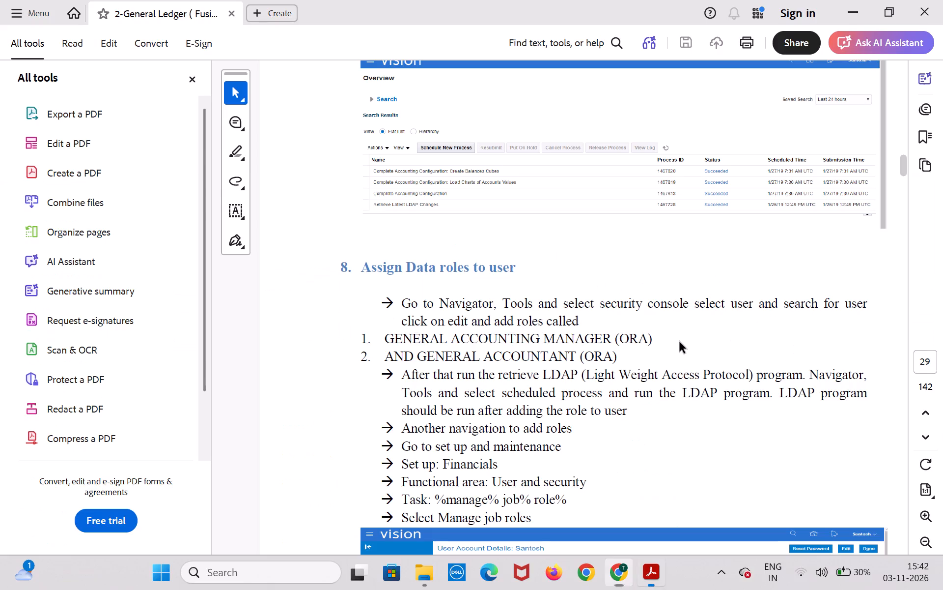
In the General Ledger PDF guide in Acrobat, read the instructions for assigning the data access set.
scroll(680, 342, down, 12)
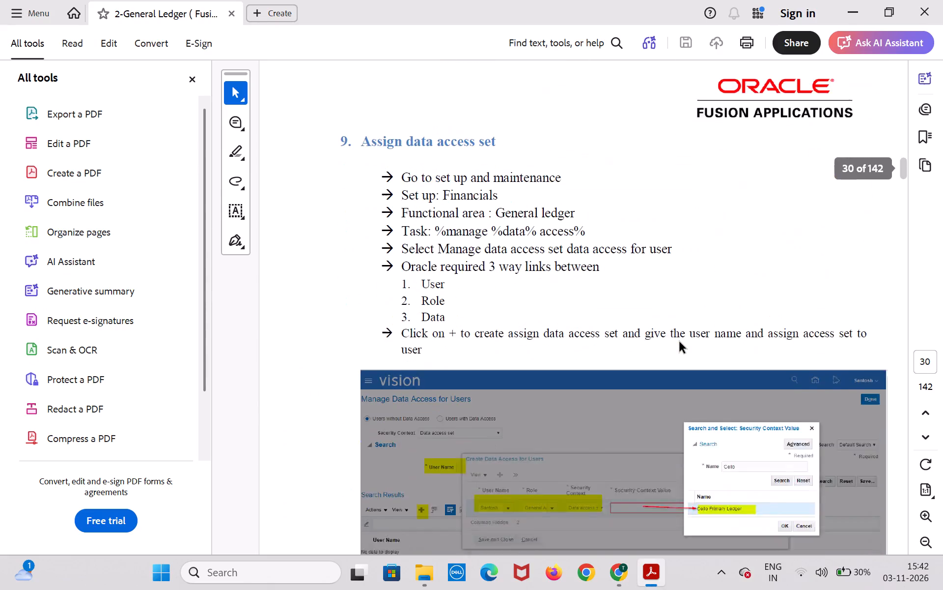
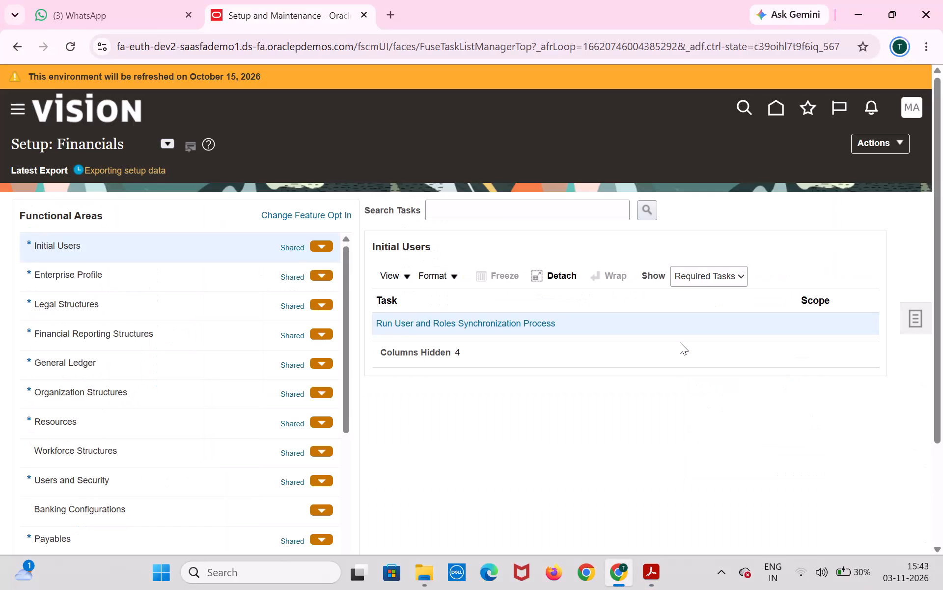
Search the setup tasks for %manage%data%access% and open the General Ledger task Manage Data Access Set Data Access for Users.
click(581, 214)
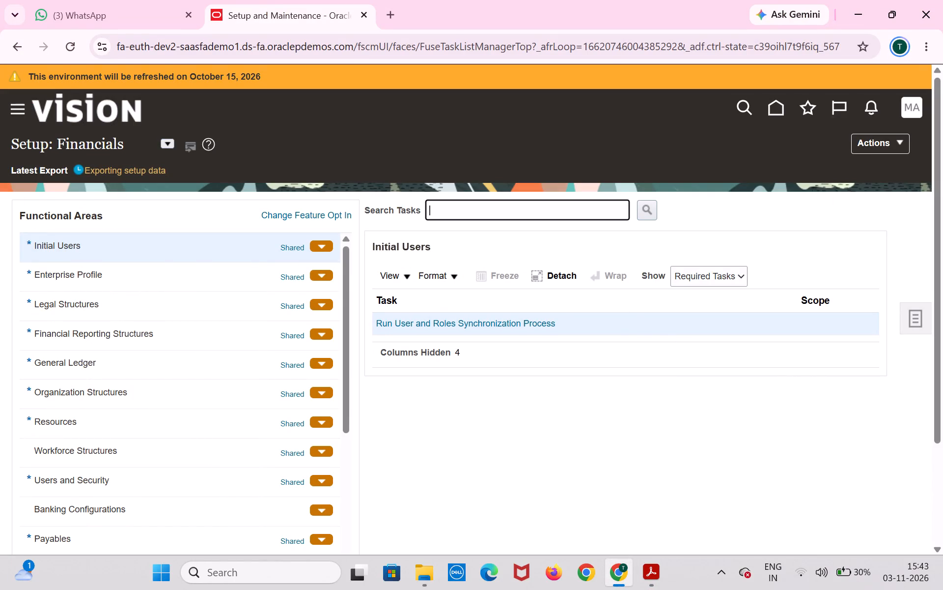
key(shift+percent)
text(manage)
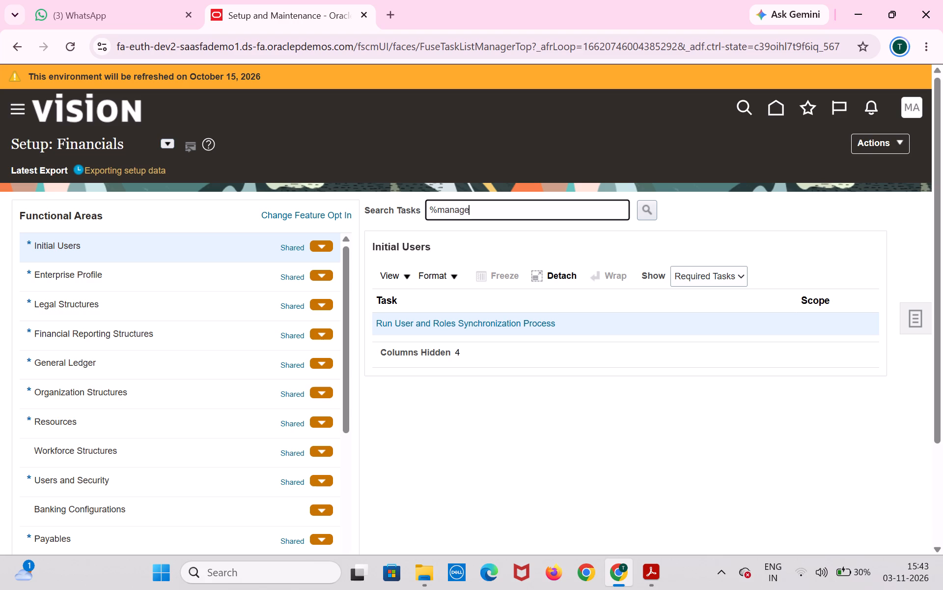
text(%data)
key(shift+percent)
text(access%)
key(Return)
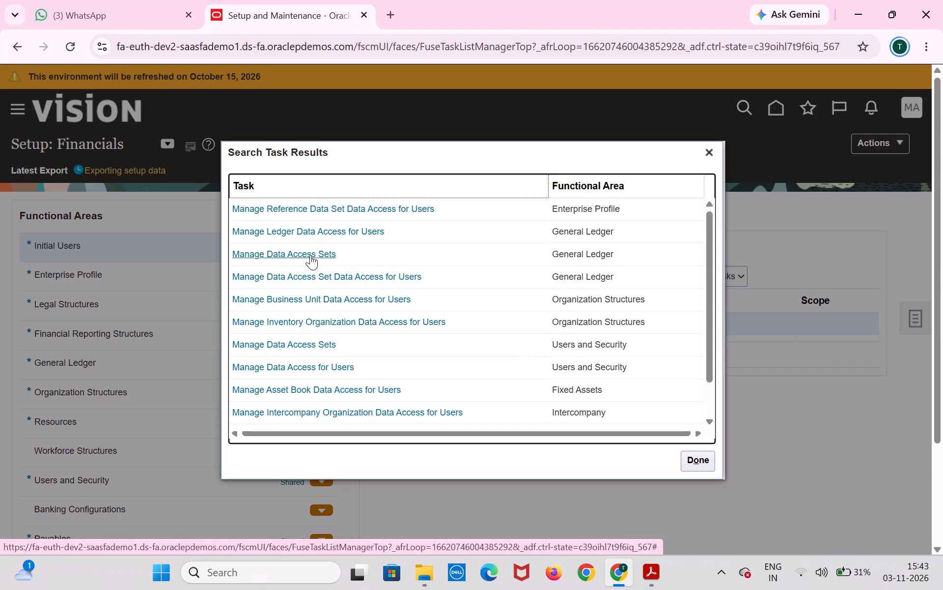
click(320, 272)
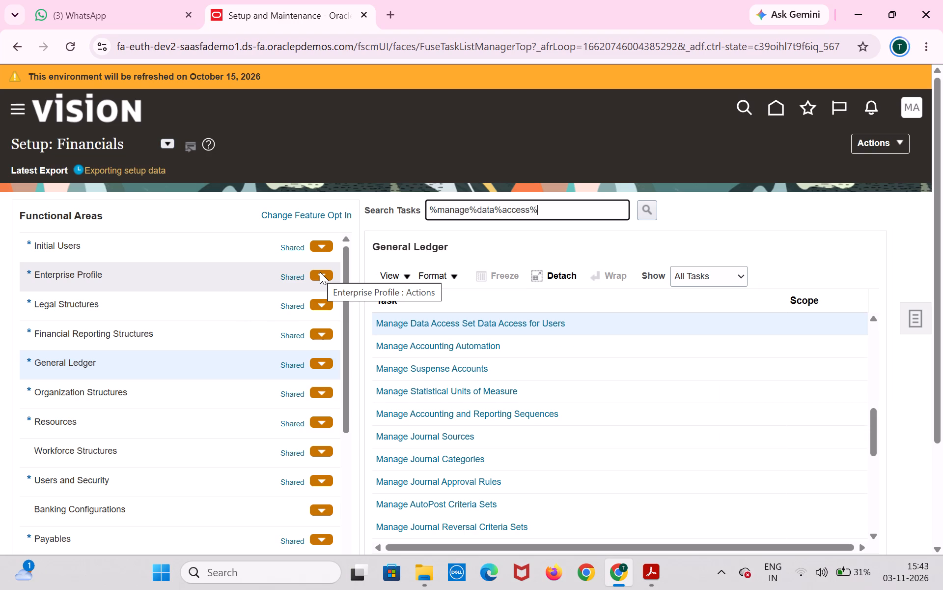
click(441, 324)
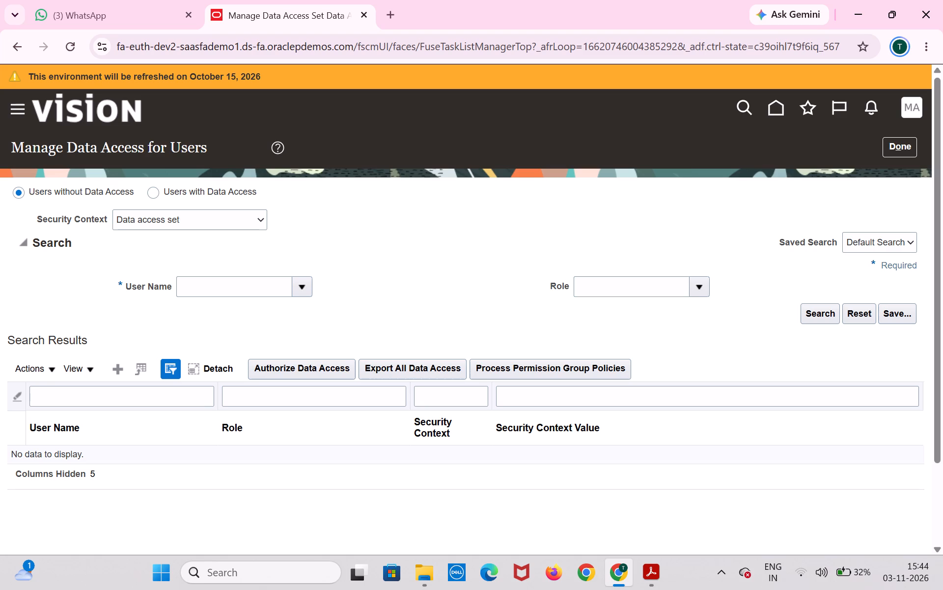
Add a data access row for user mark with the General Accountant role and the Data access set security context, and start its context value.
click(118, 371)
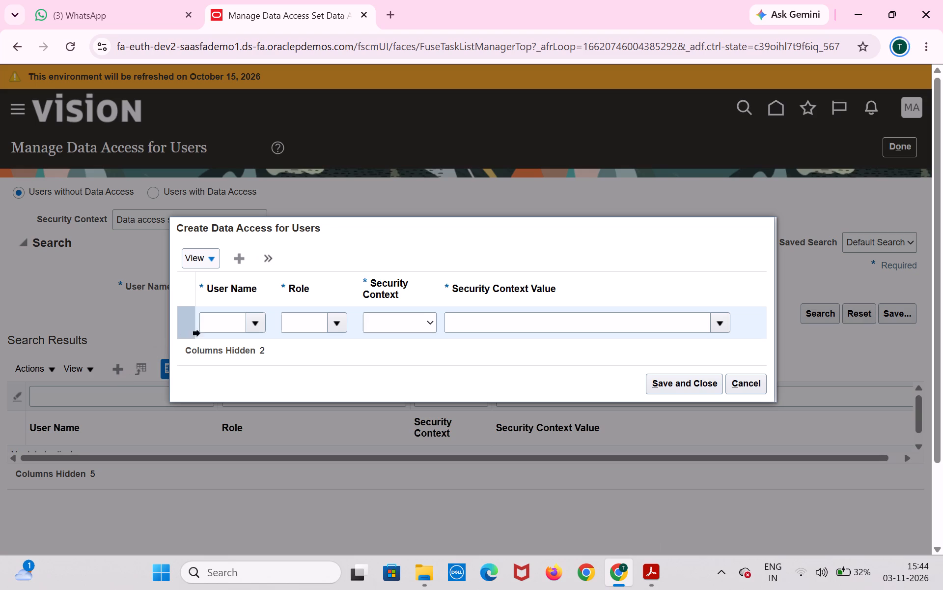
click(232, 319)
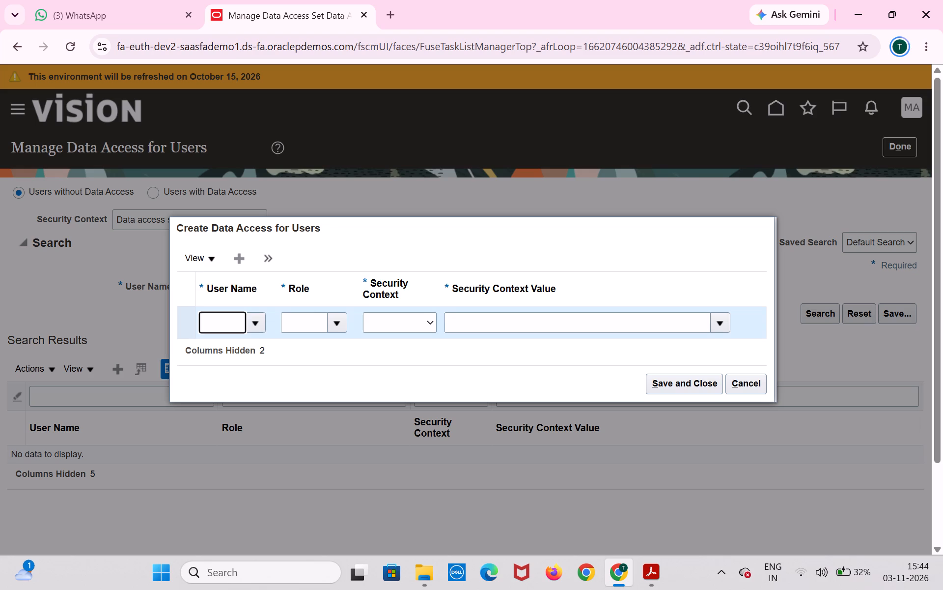
text(mark)
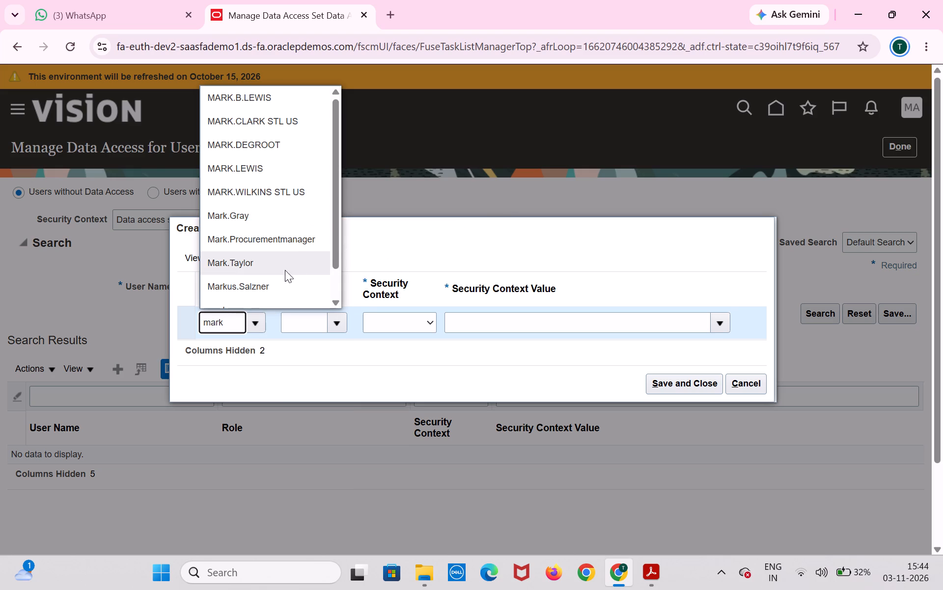
scroll(264, 233, down, 2)
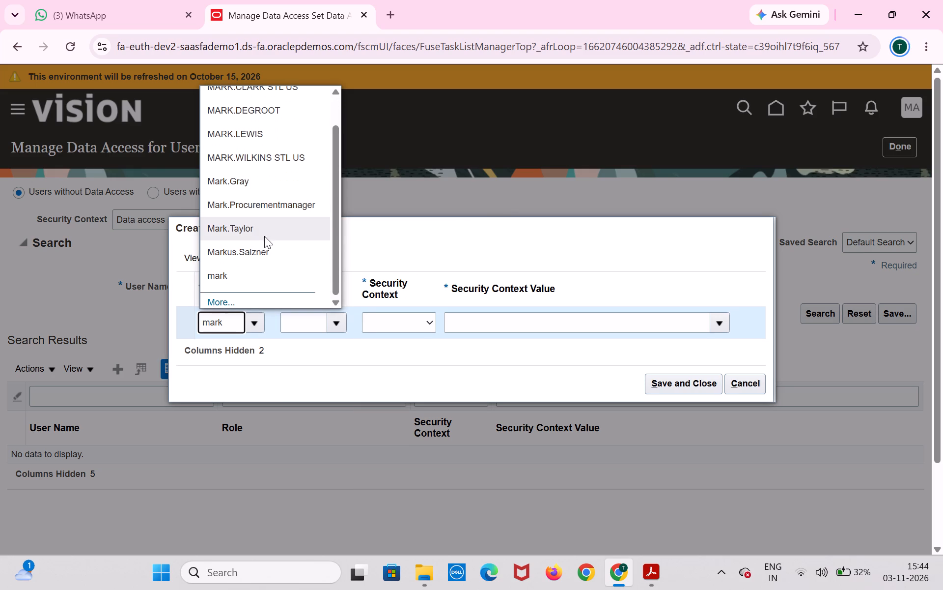
click(285, 267)
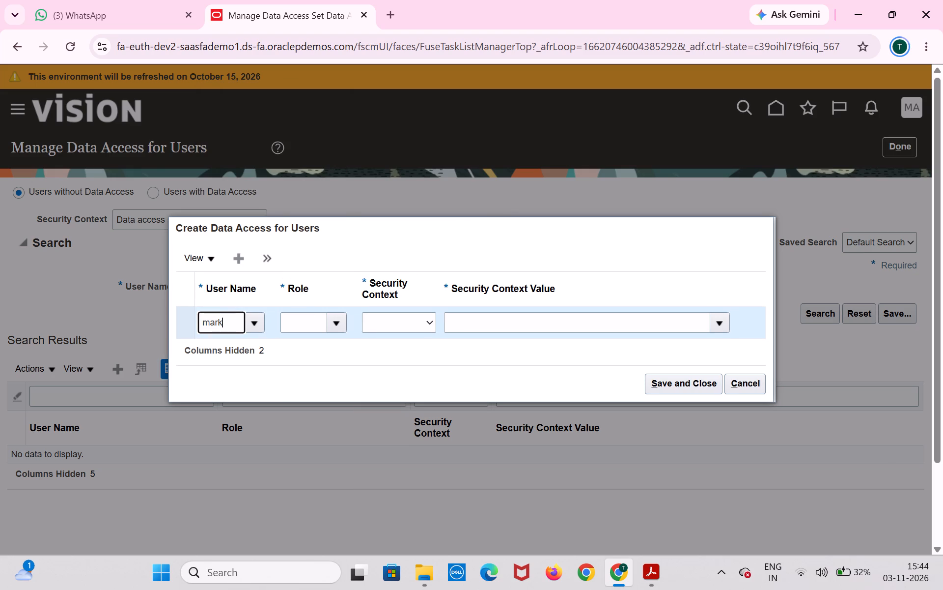
click(336, 322)
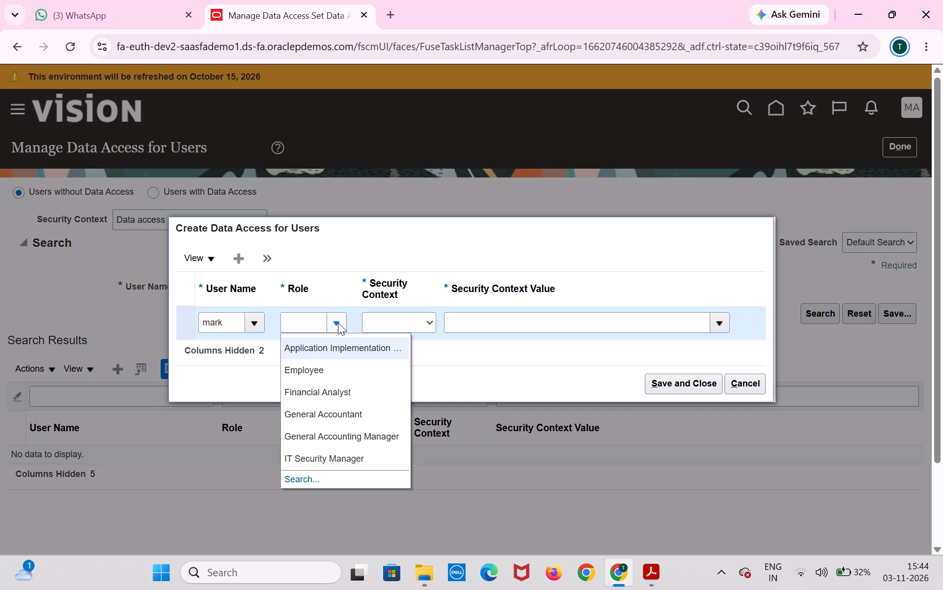
click(362, 412)
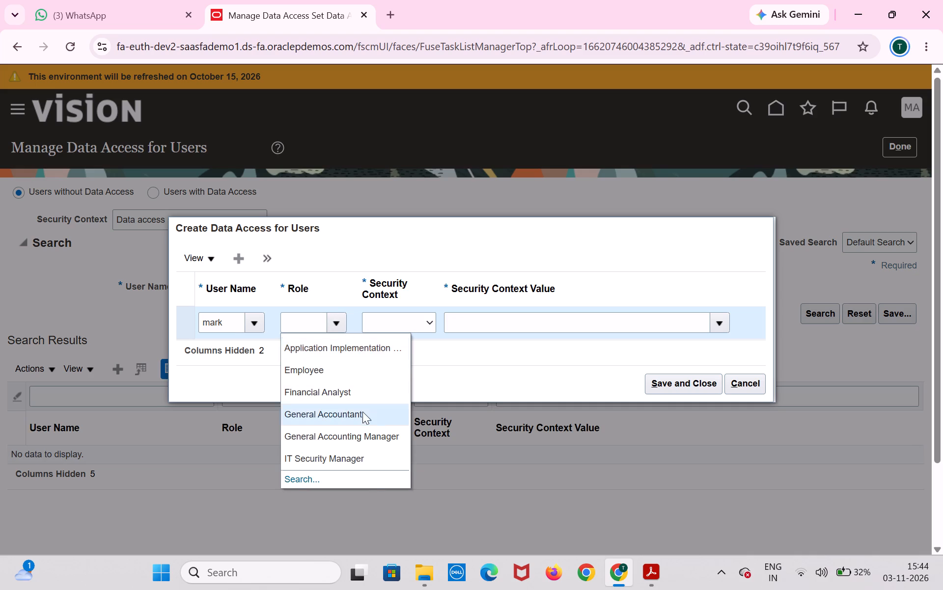
click(415, 325)
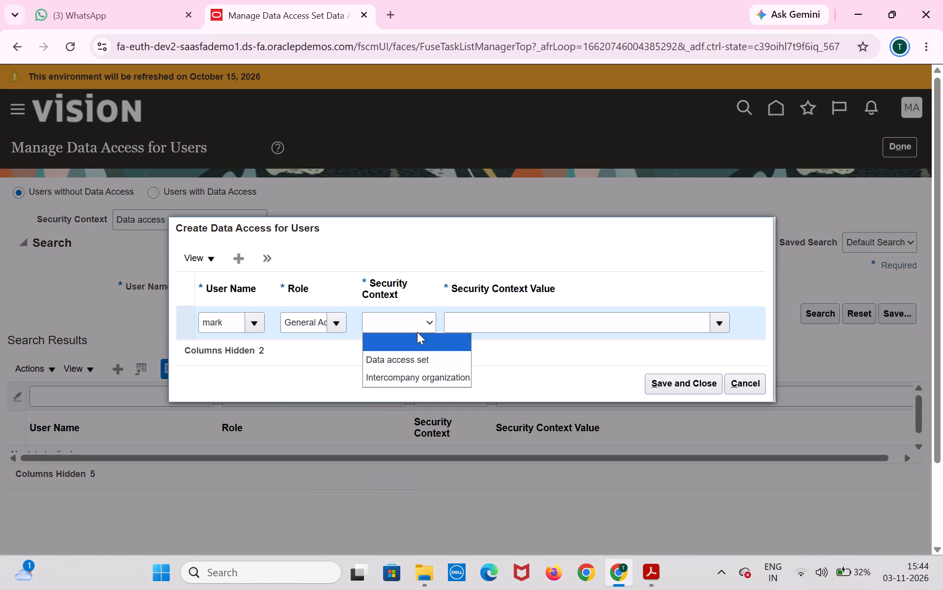
click(422, 355)
click(521, 324)
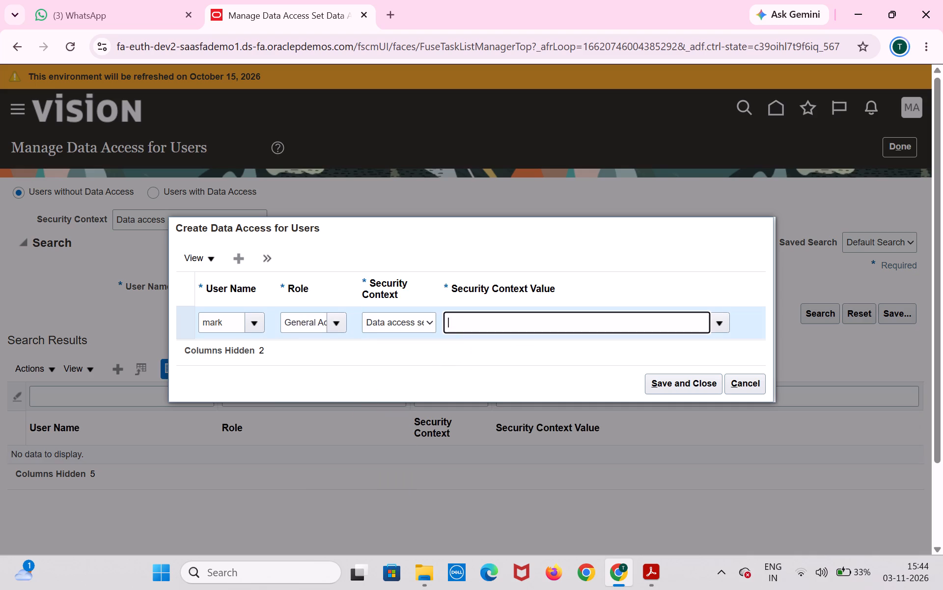
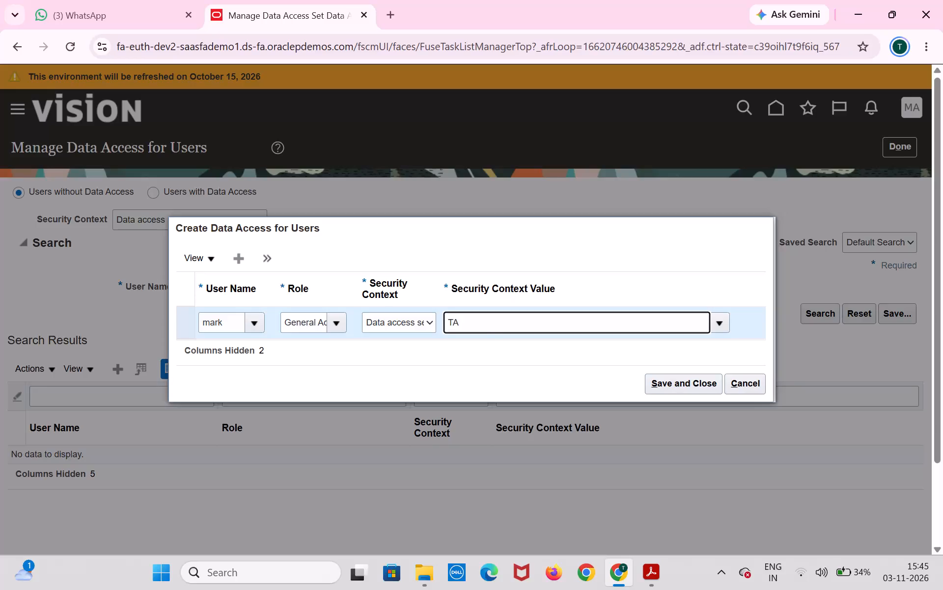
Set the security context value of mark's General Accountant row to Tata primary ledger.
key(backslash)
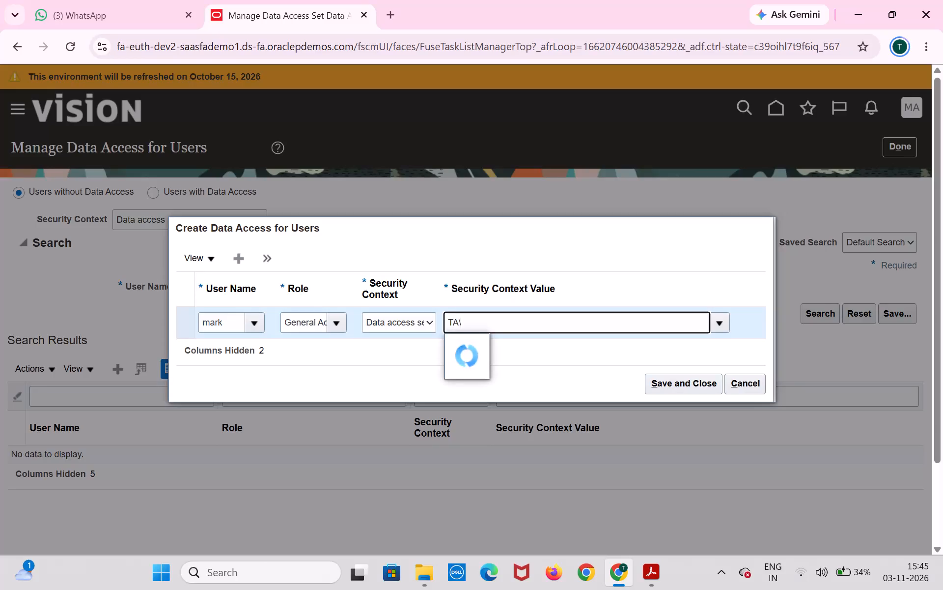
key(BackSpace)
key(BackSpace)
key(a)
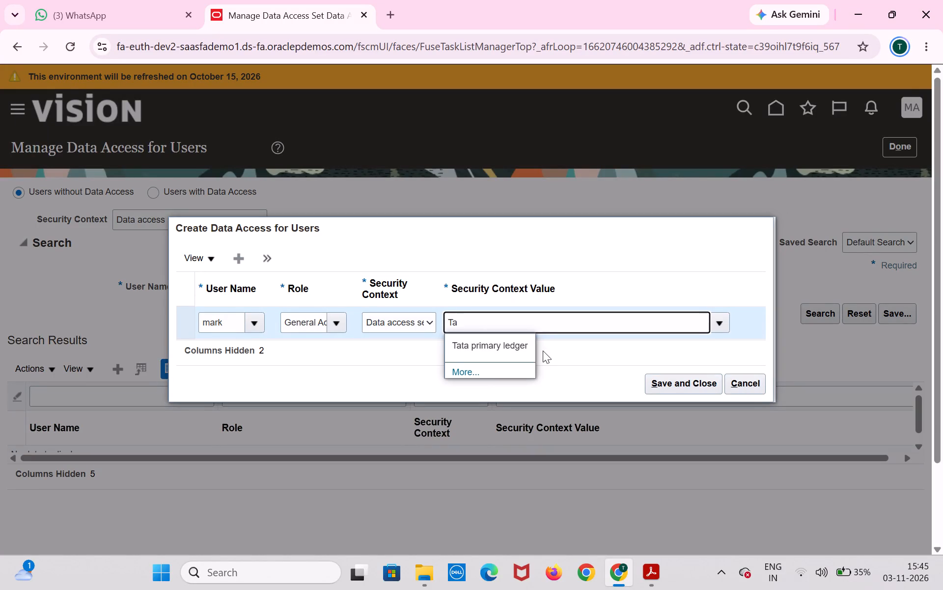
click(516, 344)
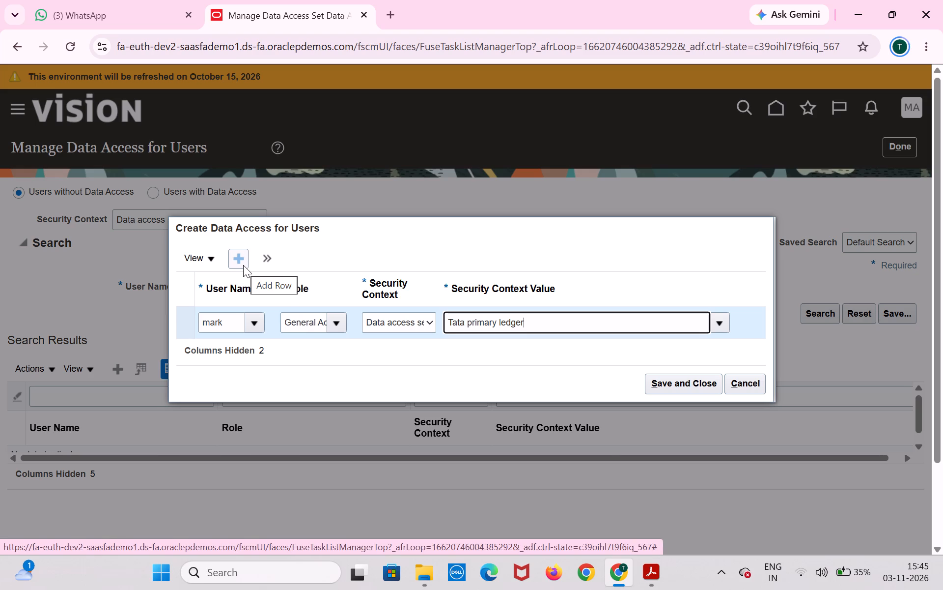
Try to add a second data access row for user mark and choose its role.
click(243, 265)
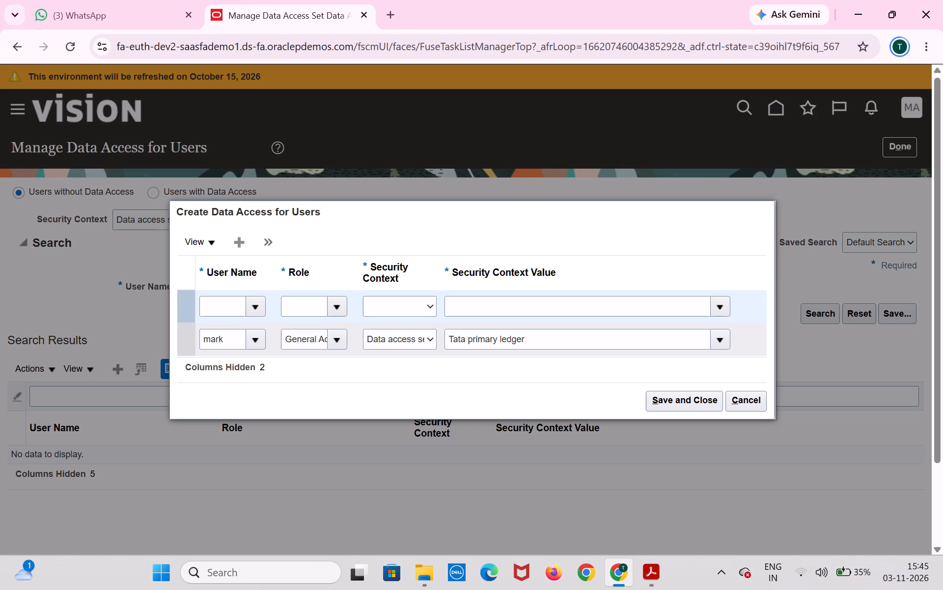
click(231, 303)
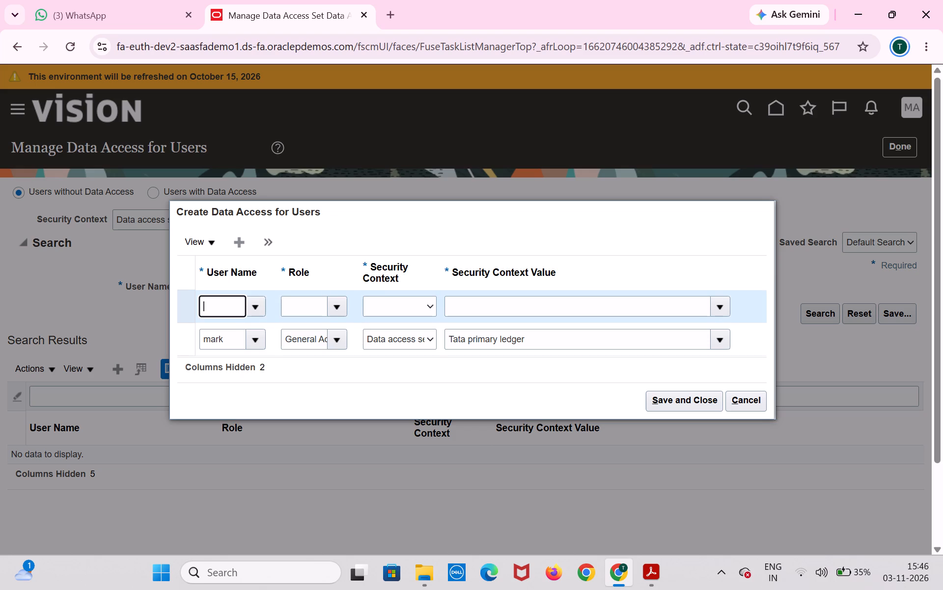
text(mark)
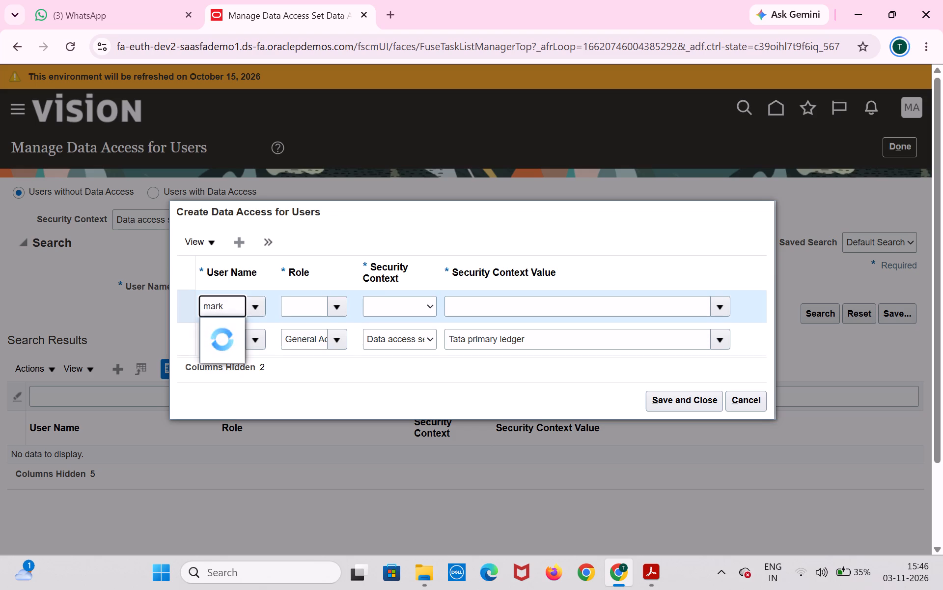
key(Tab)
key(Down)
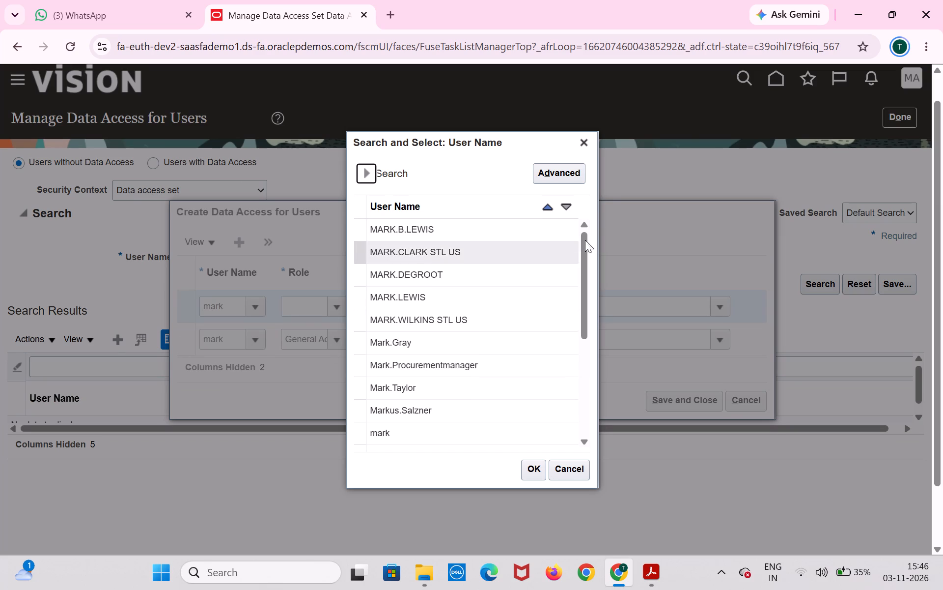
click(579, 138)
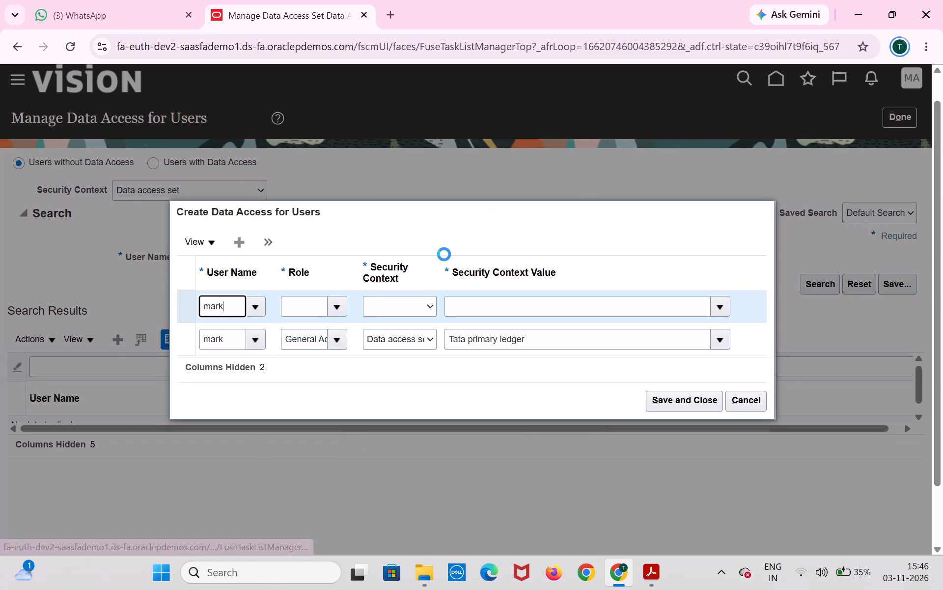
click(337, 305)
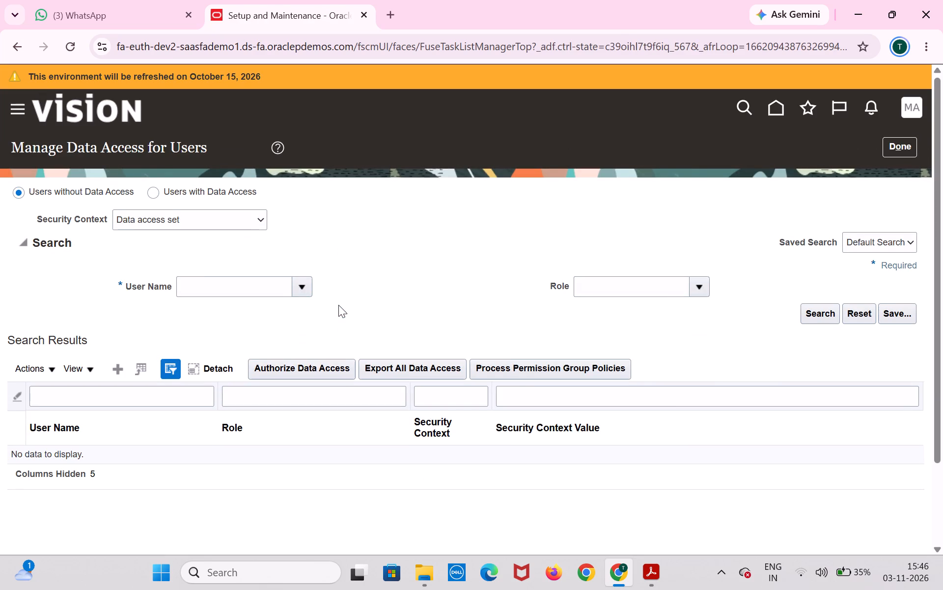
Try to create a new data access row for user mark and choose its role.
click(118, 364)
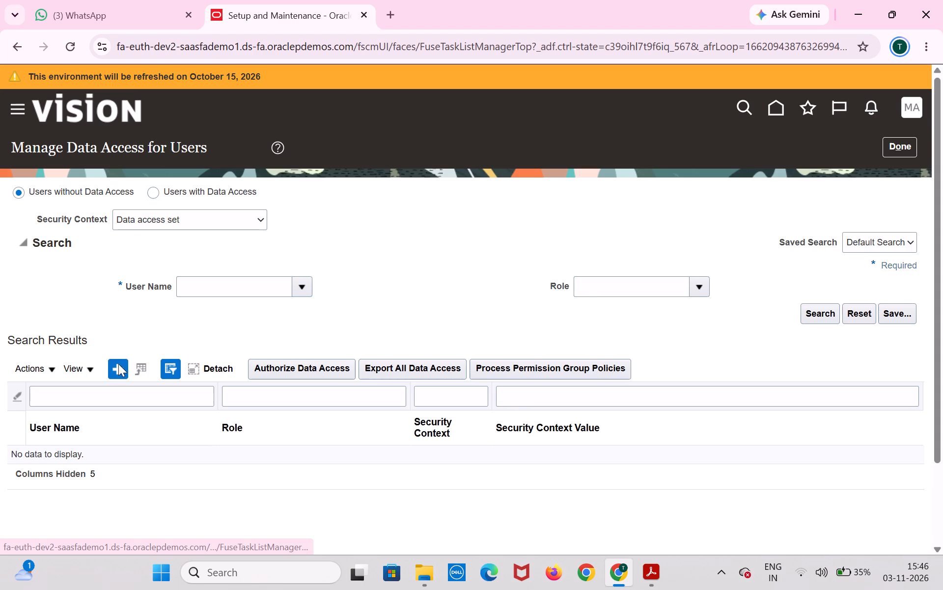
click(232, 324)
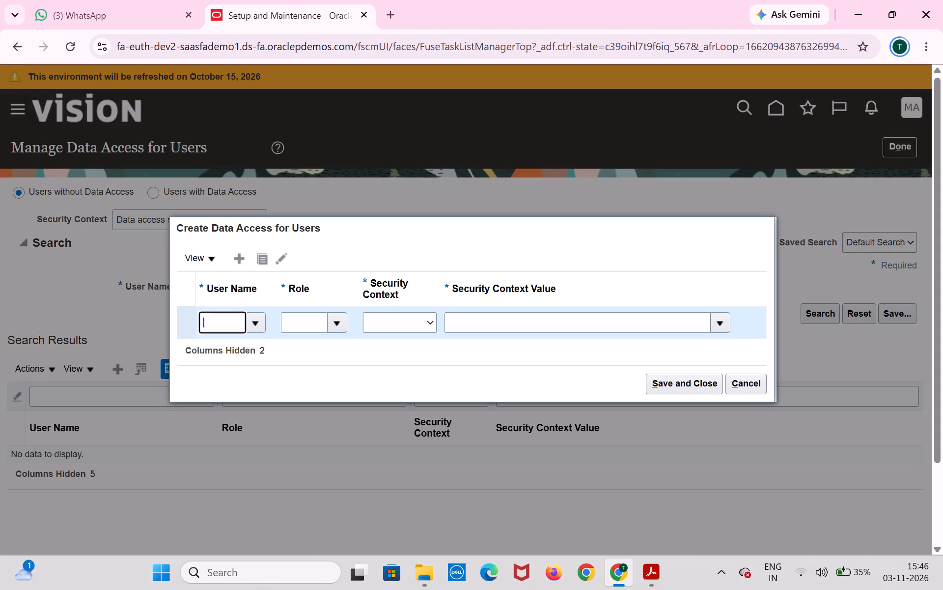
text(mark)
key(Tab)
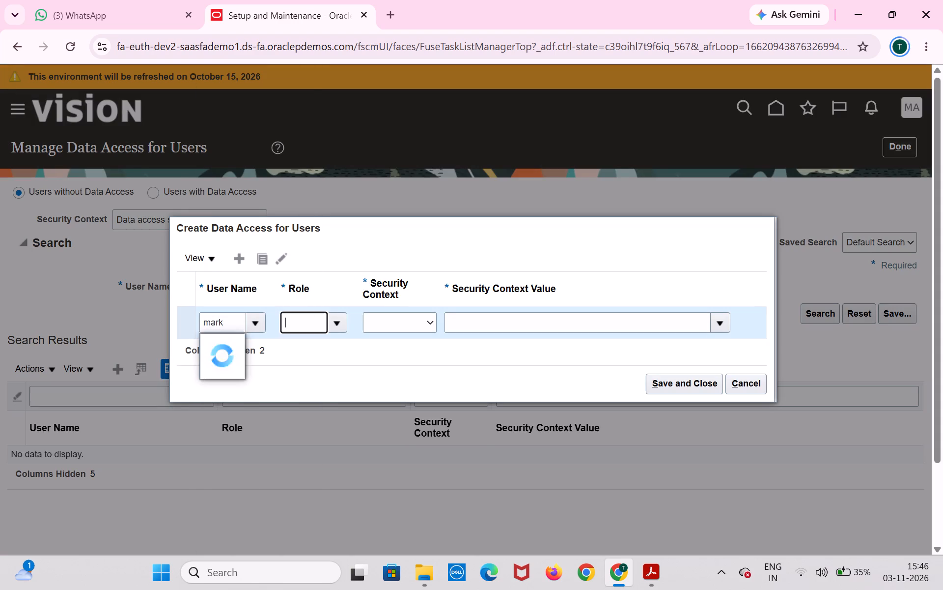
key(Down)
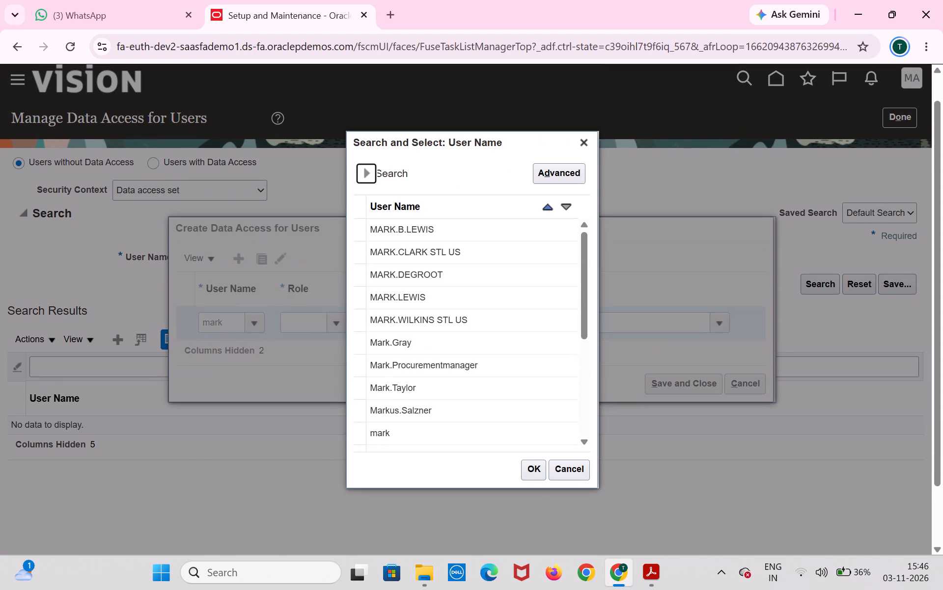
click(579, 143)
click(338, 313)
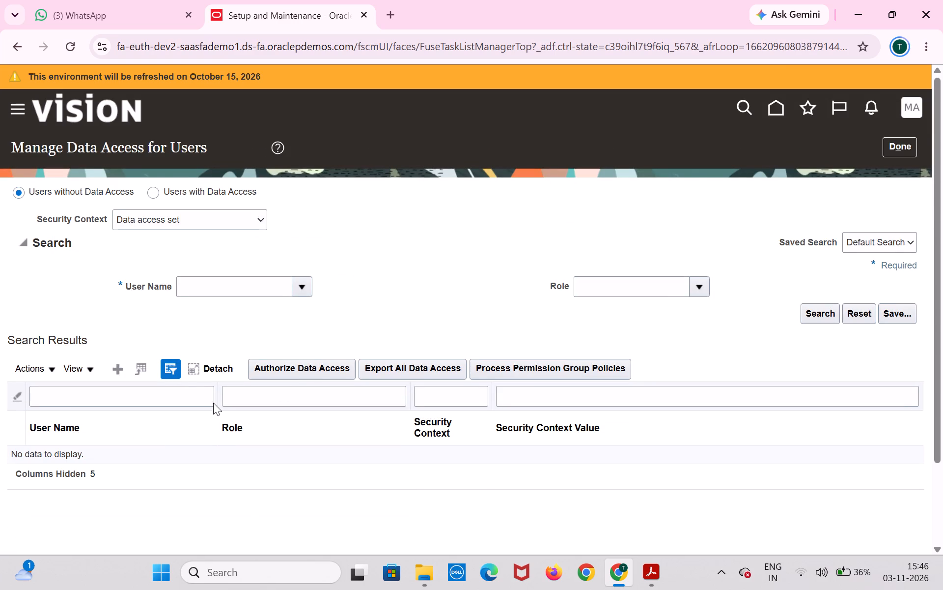
Create a data access row for user mark with role General Accountant, security context Data access set and value Tata primary ledger.
click(111, 365)
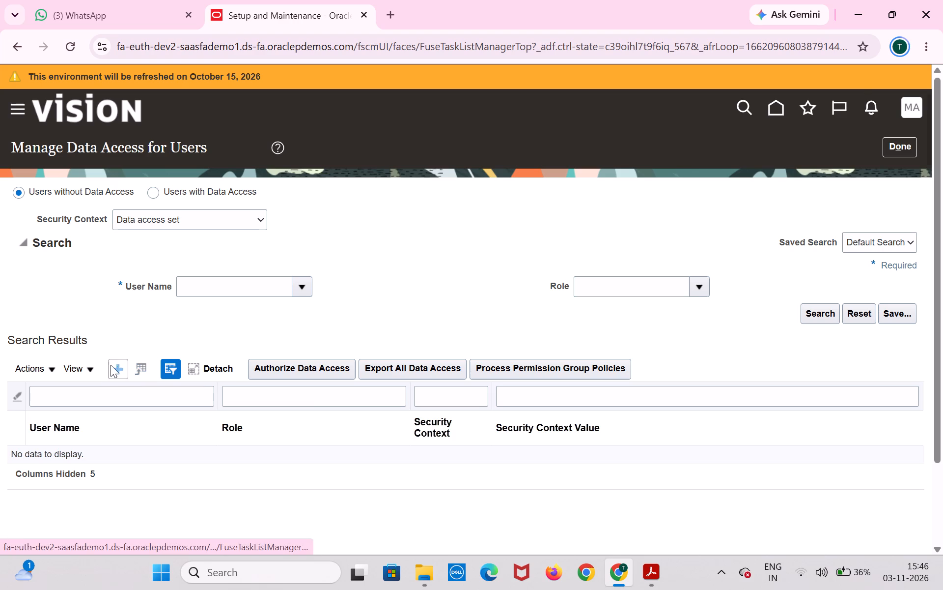
click(220, 324)
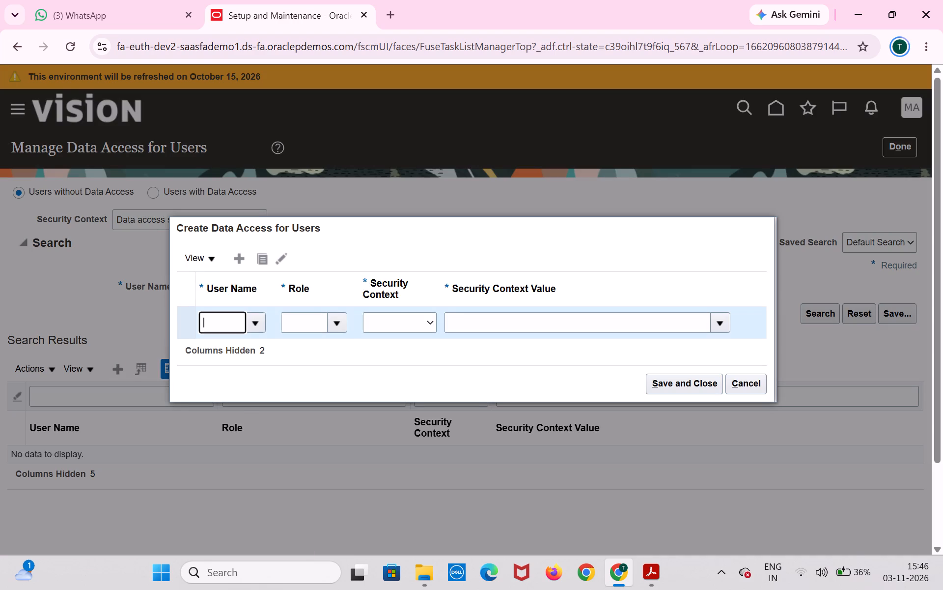
text(mark)
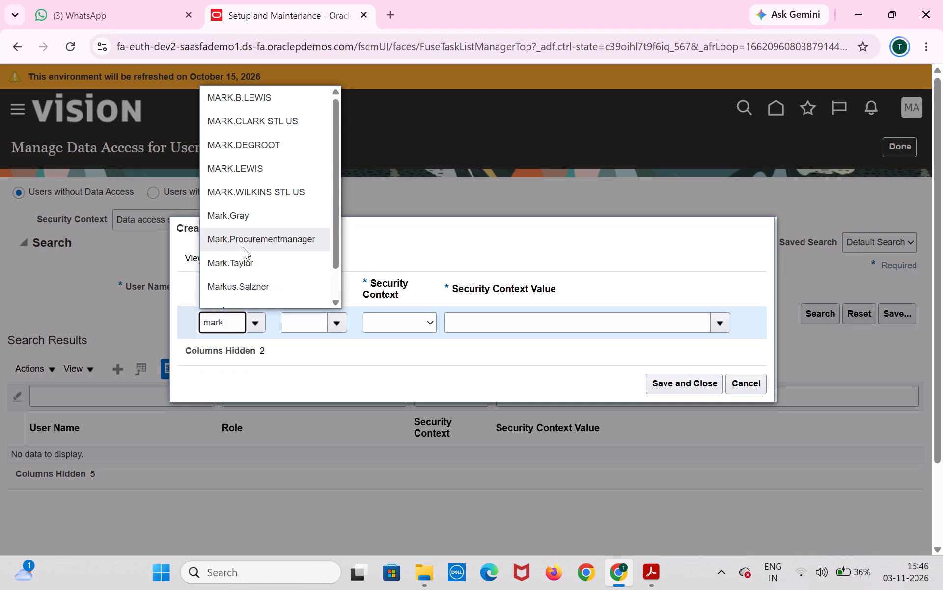
scroll(243, 249, down, 4)
click(242, 272)
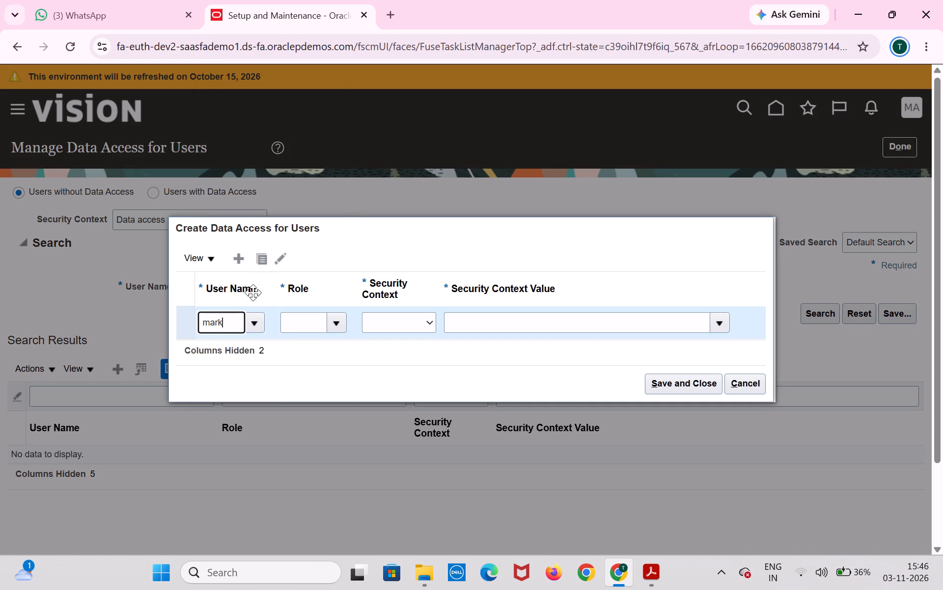
click(338, 322)
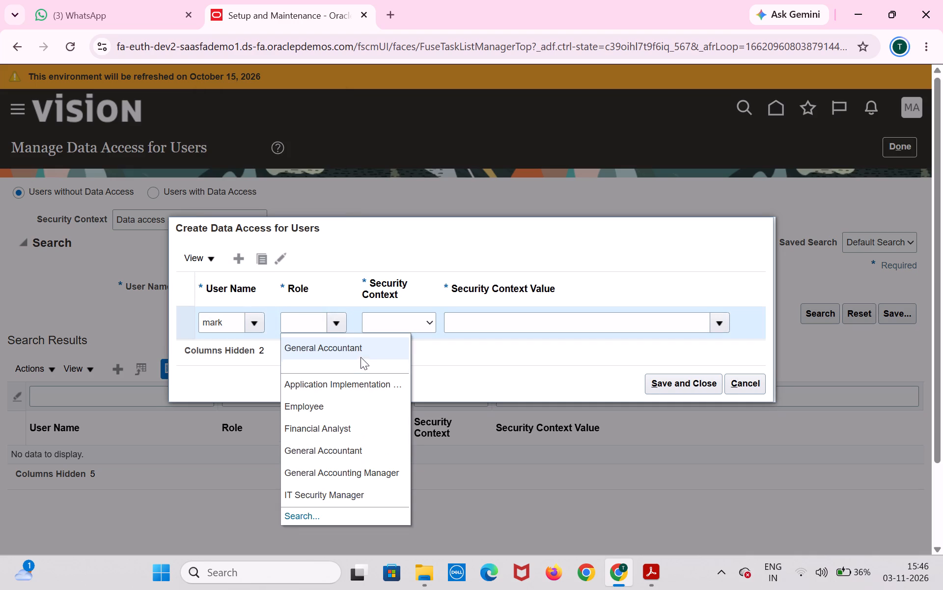
click(363, 349)
click(416, 326)
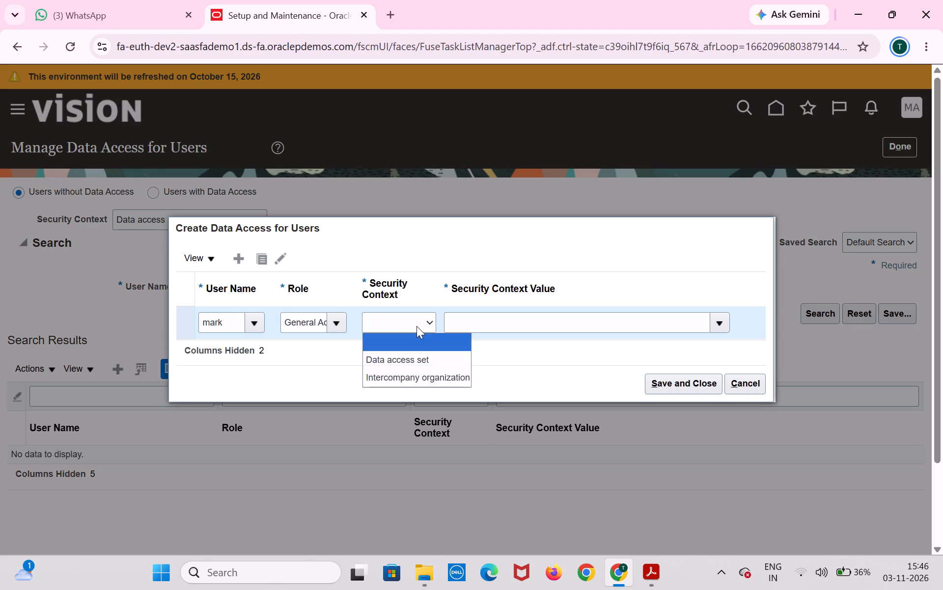
click(433, 359)
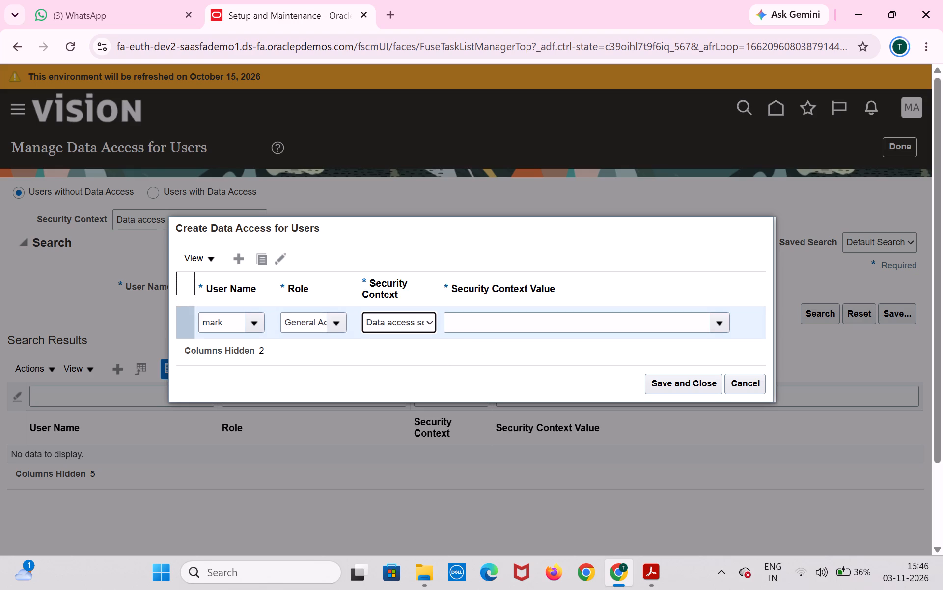
click(492, 323)
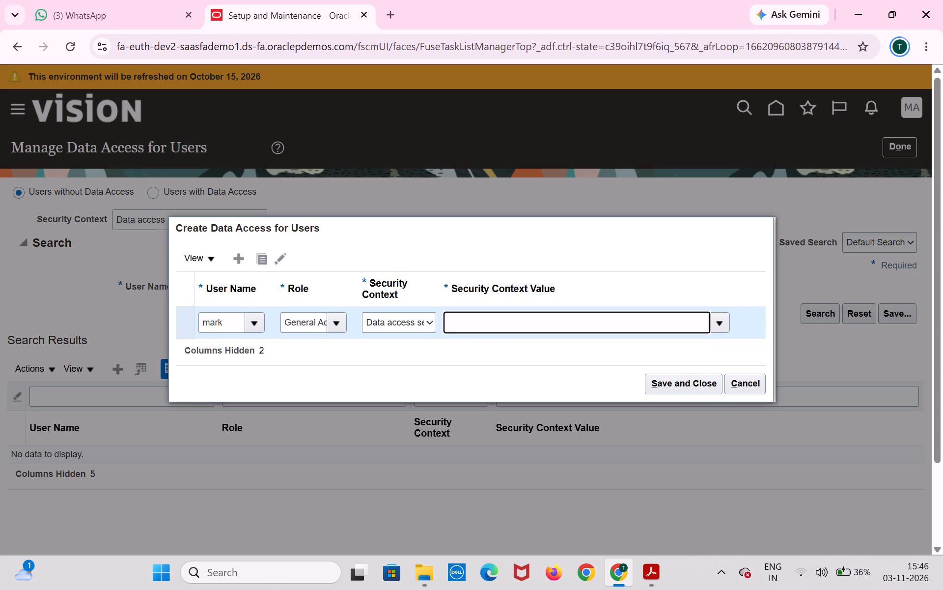
text(Tata)
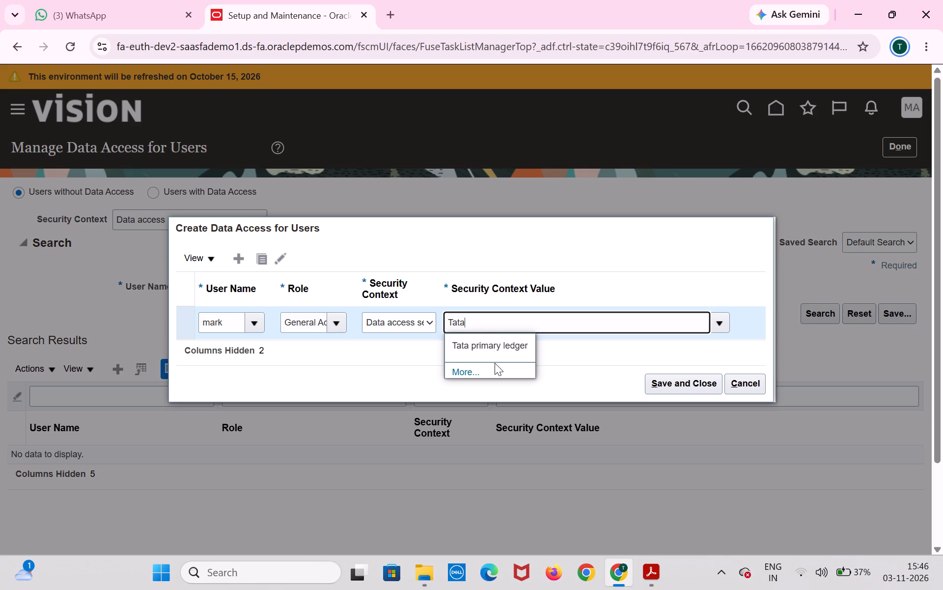
click(490, 351)
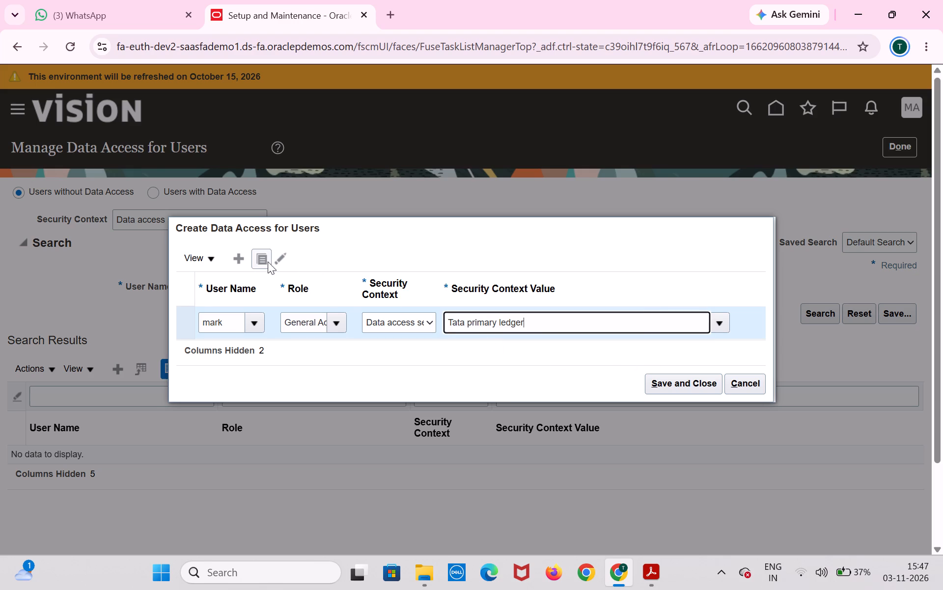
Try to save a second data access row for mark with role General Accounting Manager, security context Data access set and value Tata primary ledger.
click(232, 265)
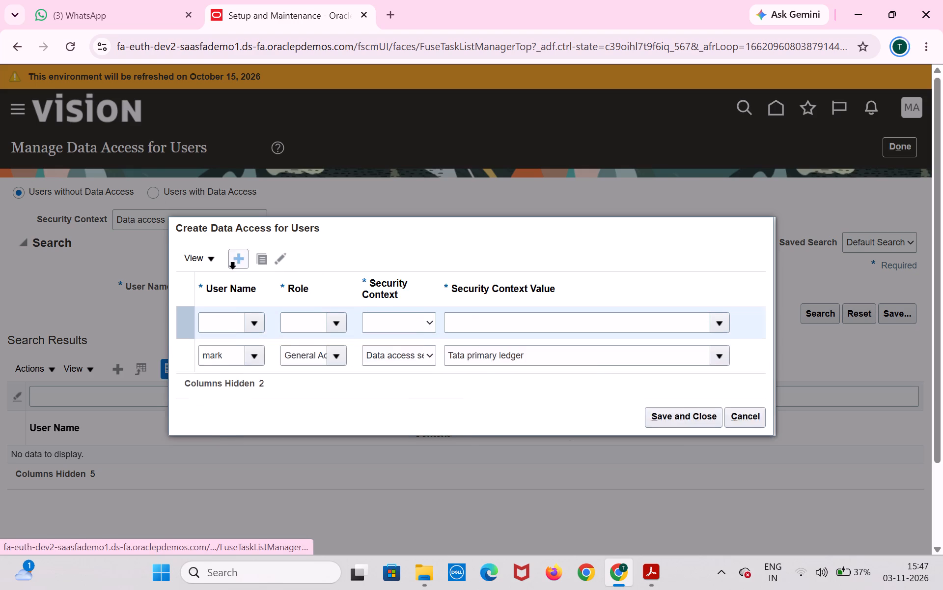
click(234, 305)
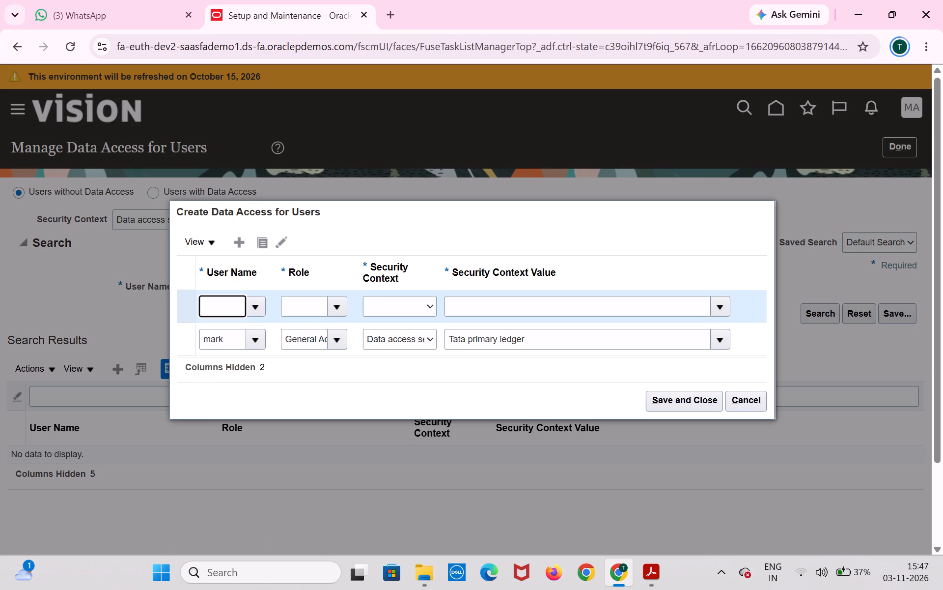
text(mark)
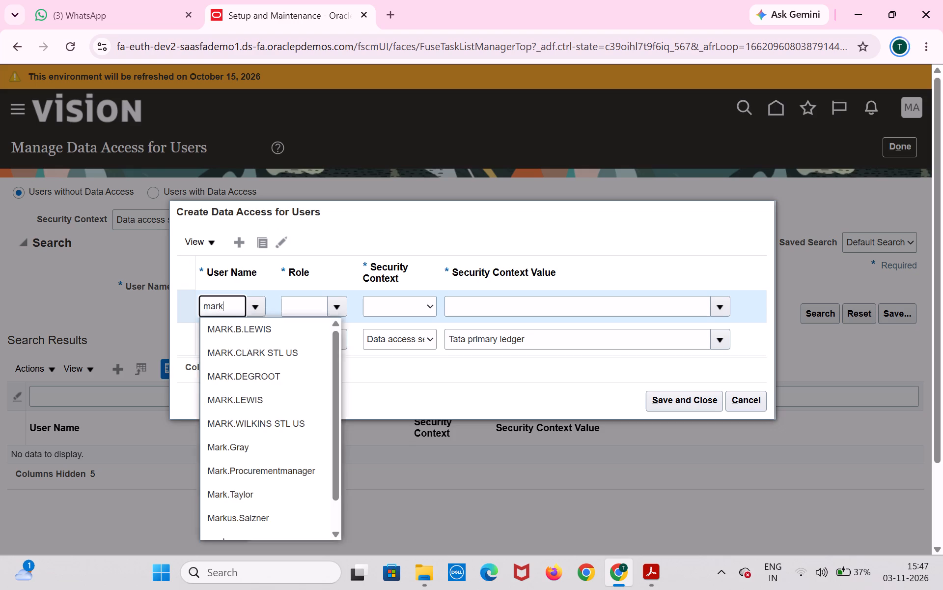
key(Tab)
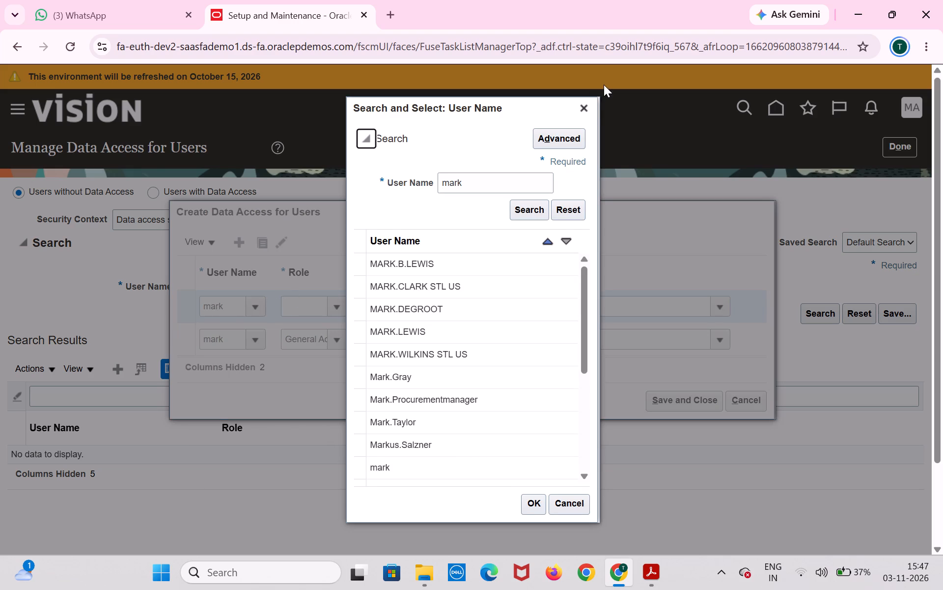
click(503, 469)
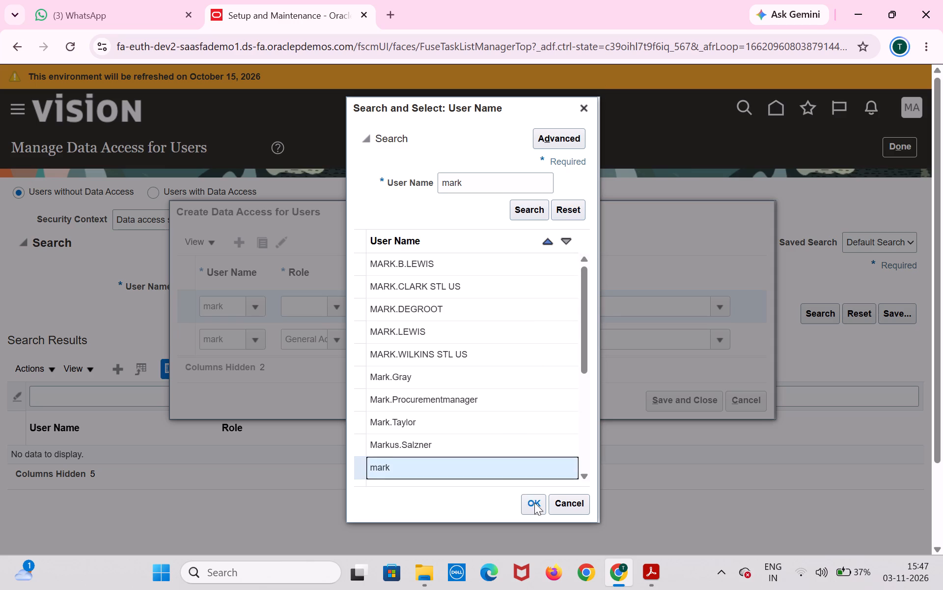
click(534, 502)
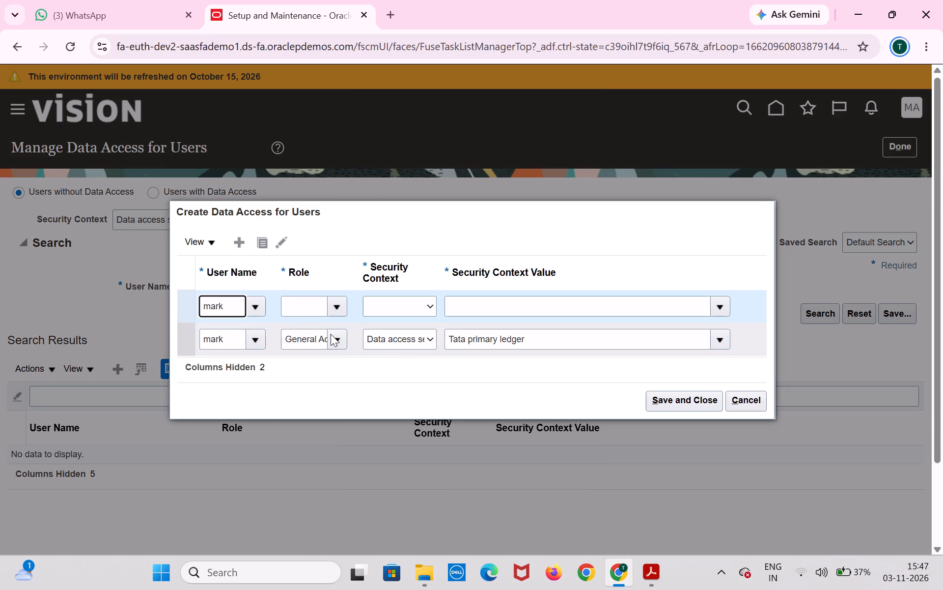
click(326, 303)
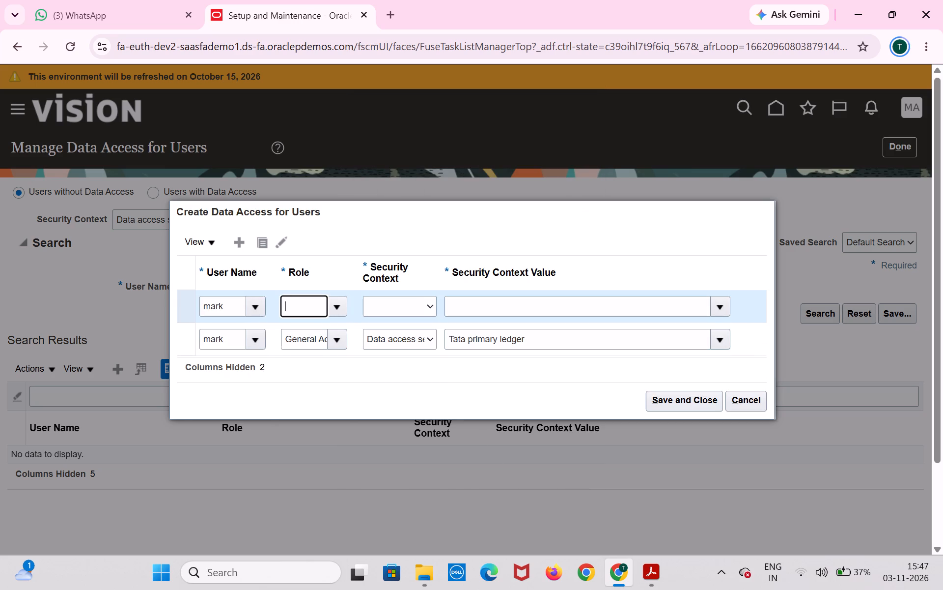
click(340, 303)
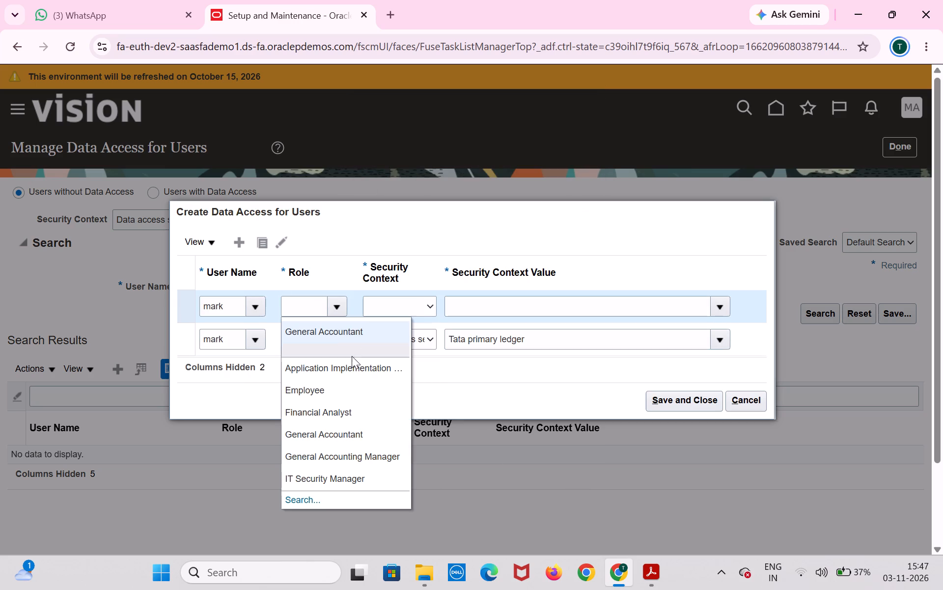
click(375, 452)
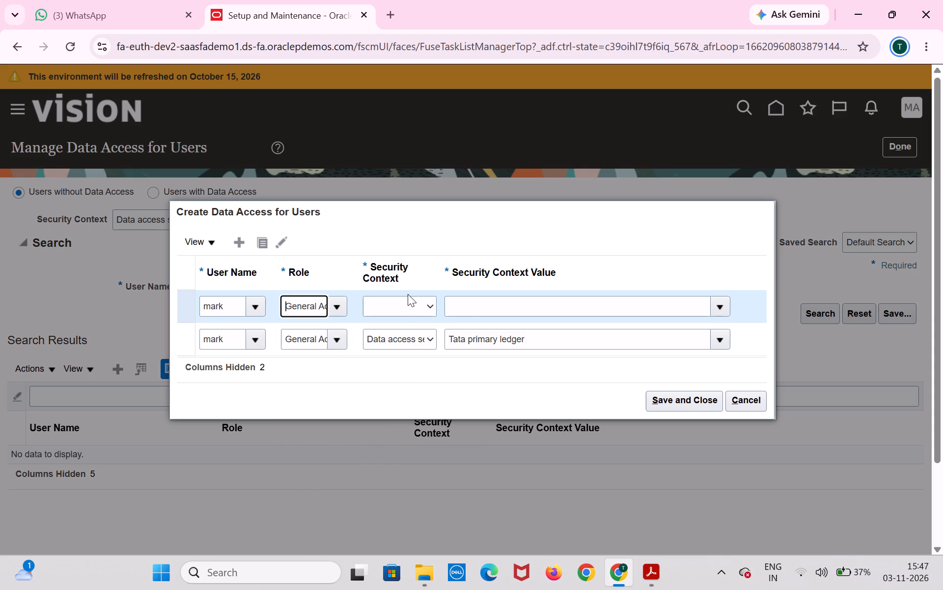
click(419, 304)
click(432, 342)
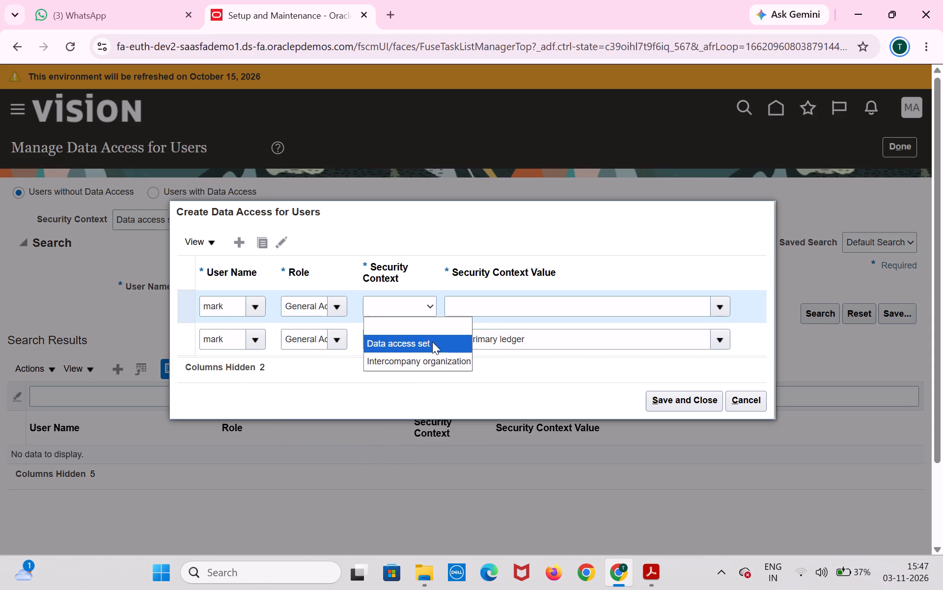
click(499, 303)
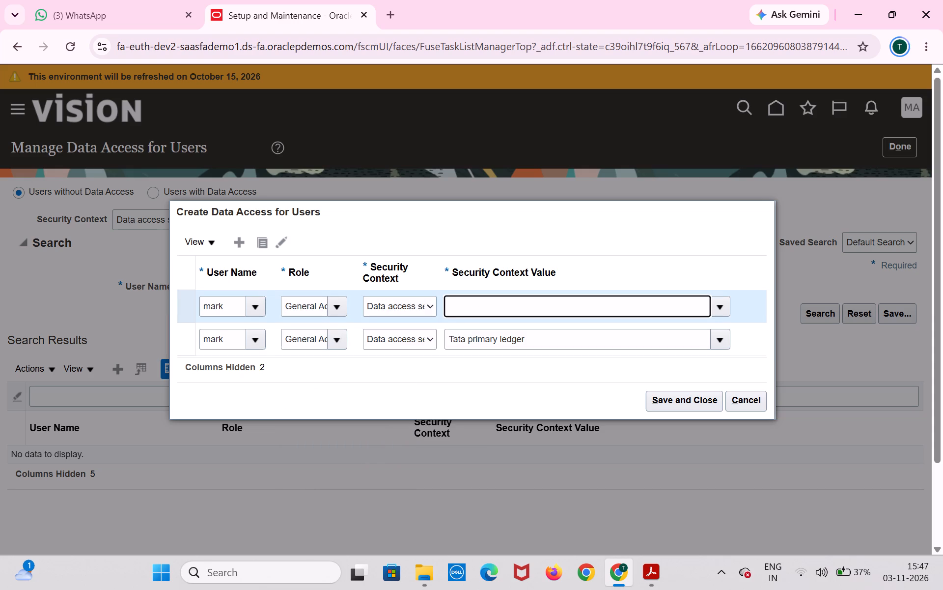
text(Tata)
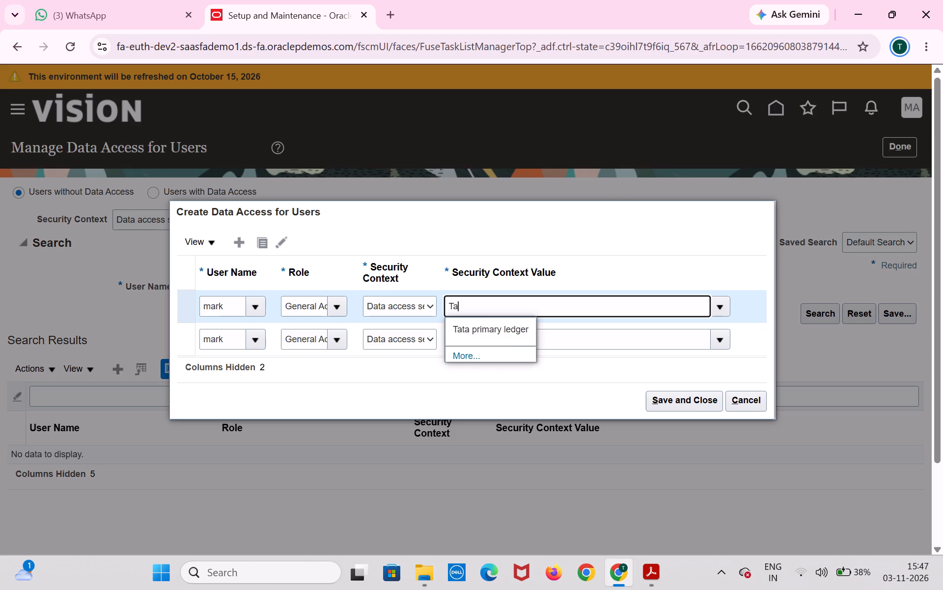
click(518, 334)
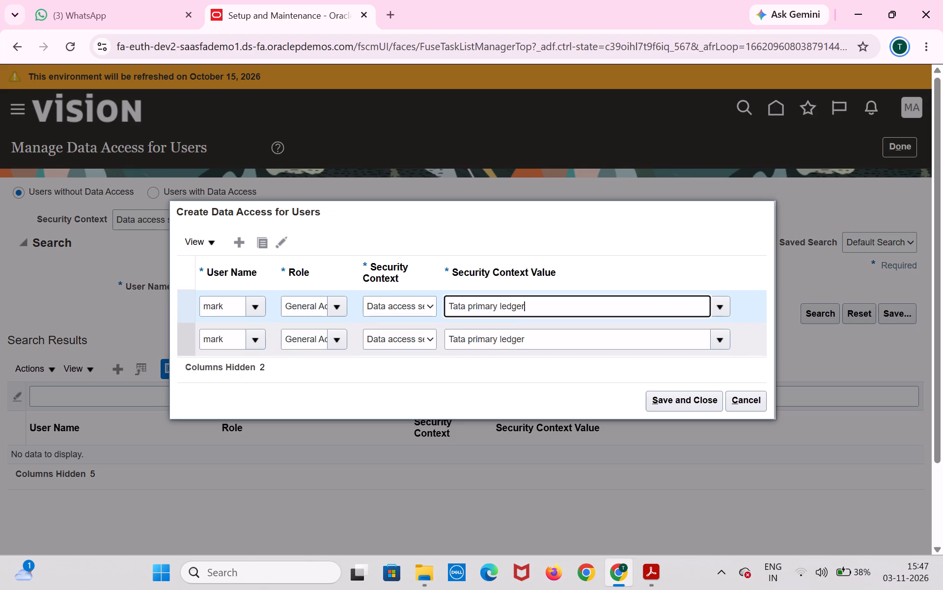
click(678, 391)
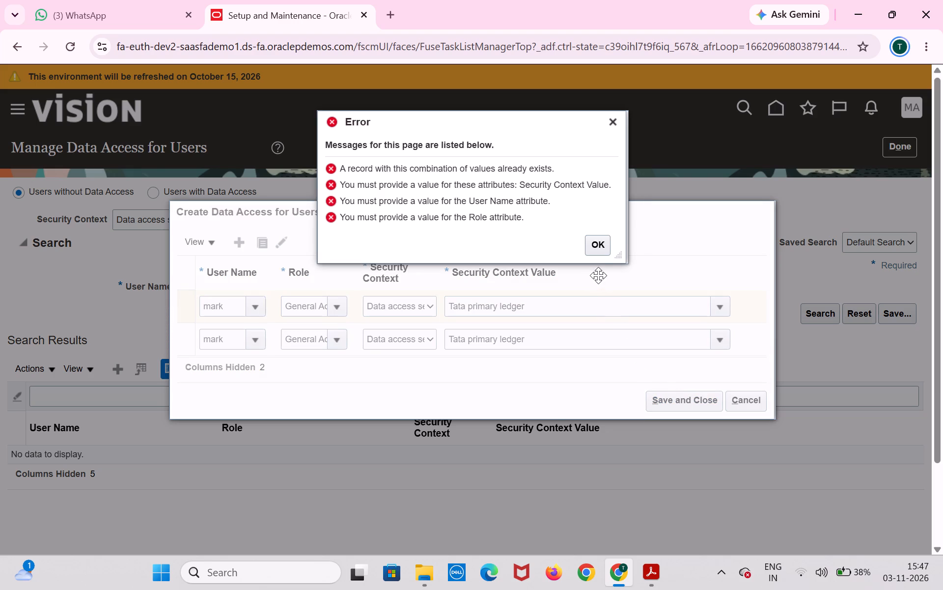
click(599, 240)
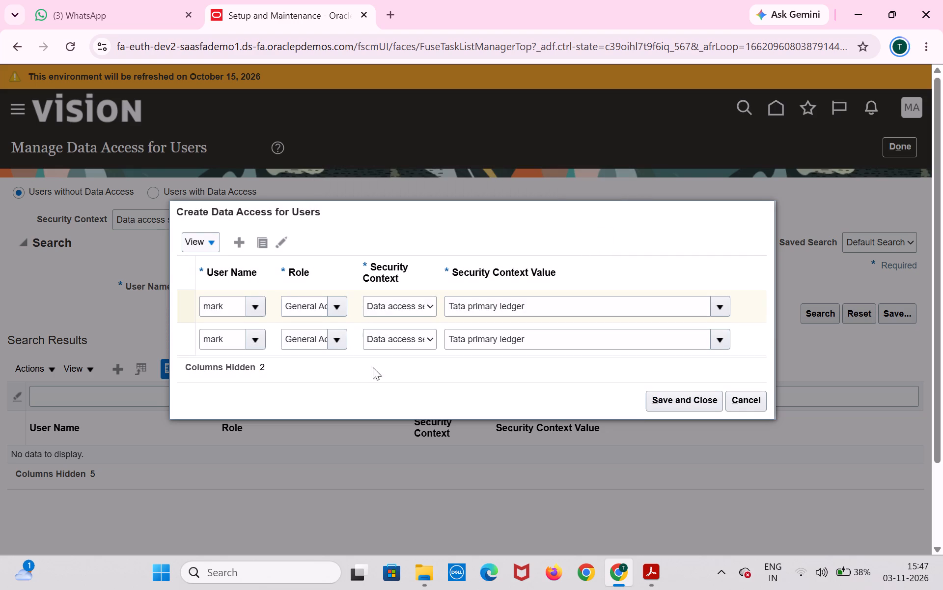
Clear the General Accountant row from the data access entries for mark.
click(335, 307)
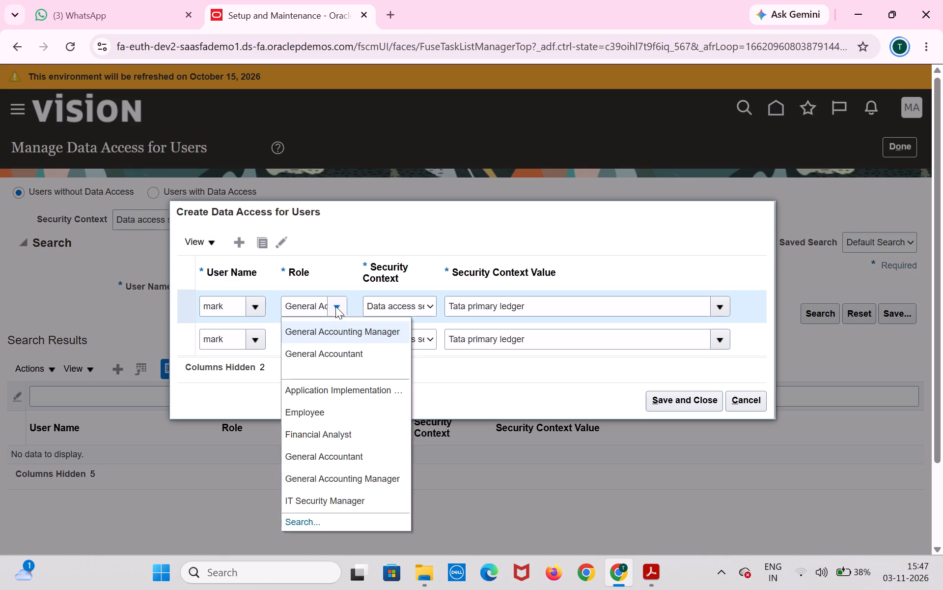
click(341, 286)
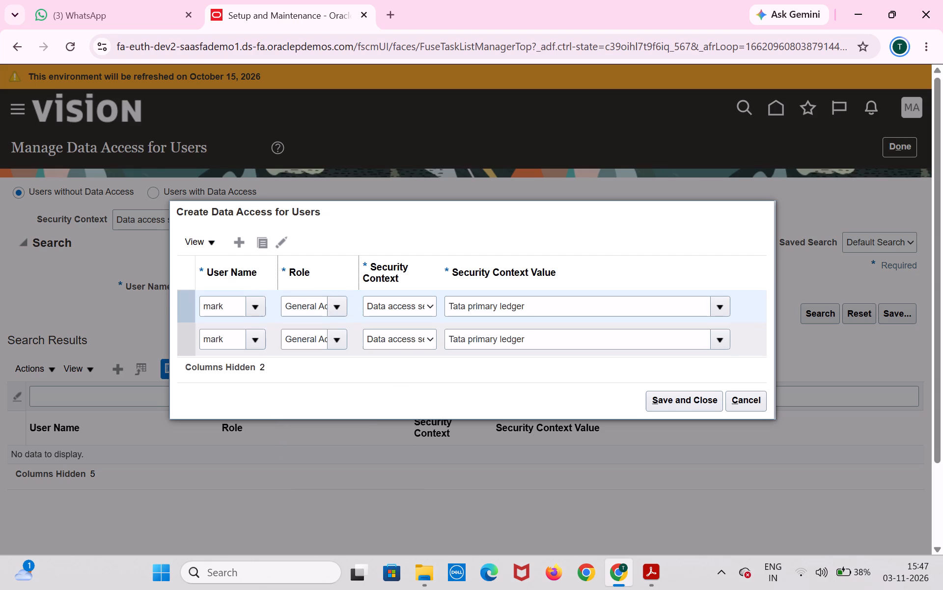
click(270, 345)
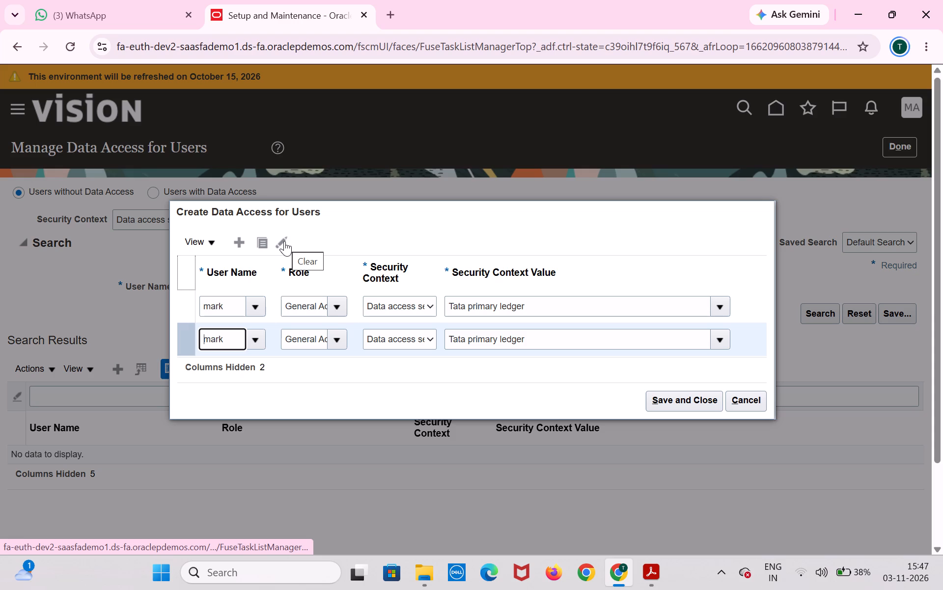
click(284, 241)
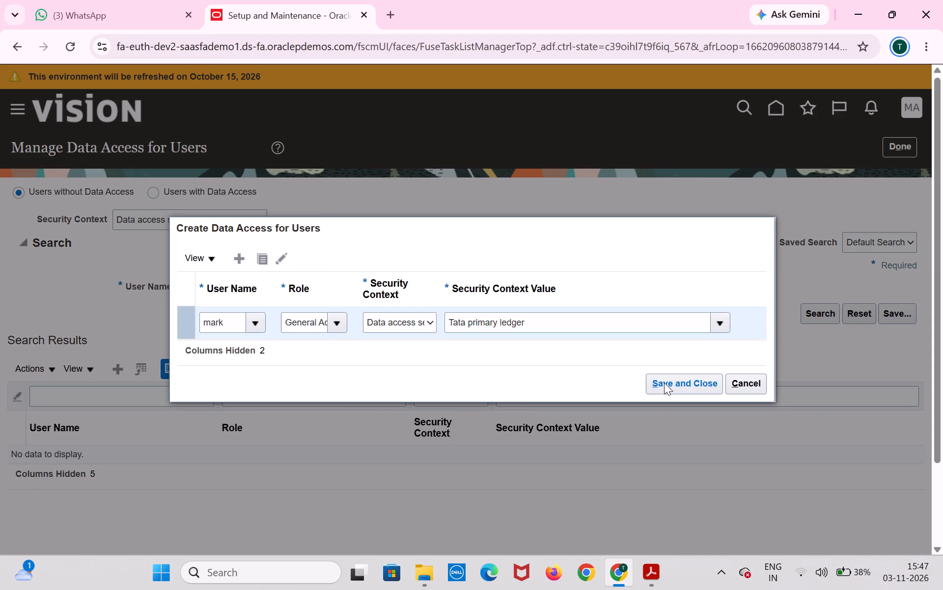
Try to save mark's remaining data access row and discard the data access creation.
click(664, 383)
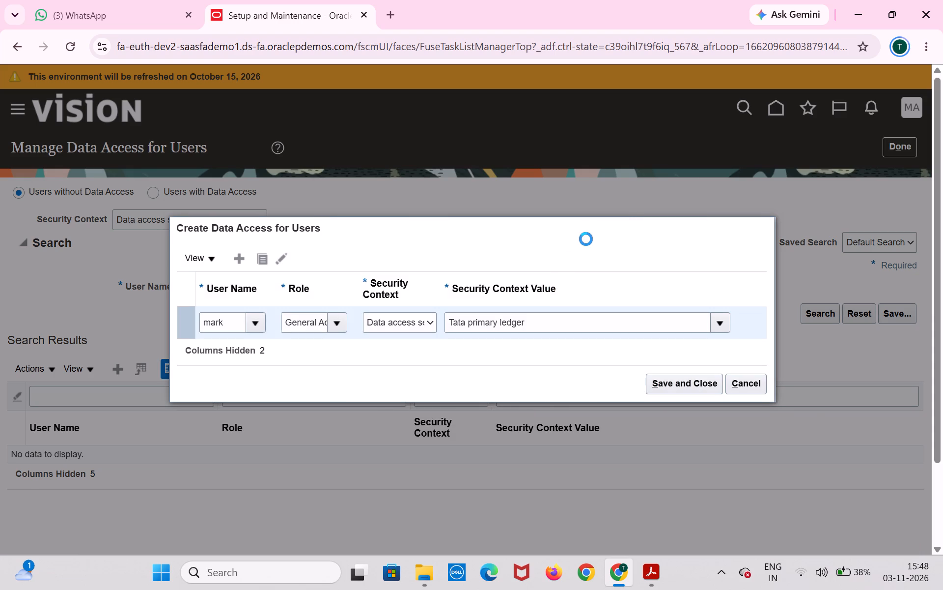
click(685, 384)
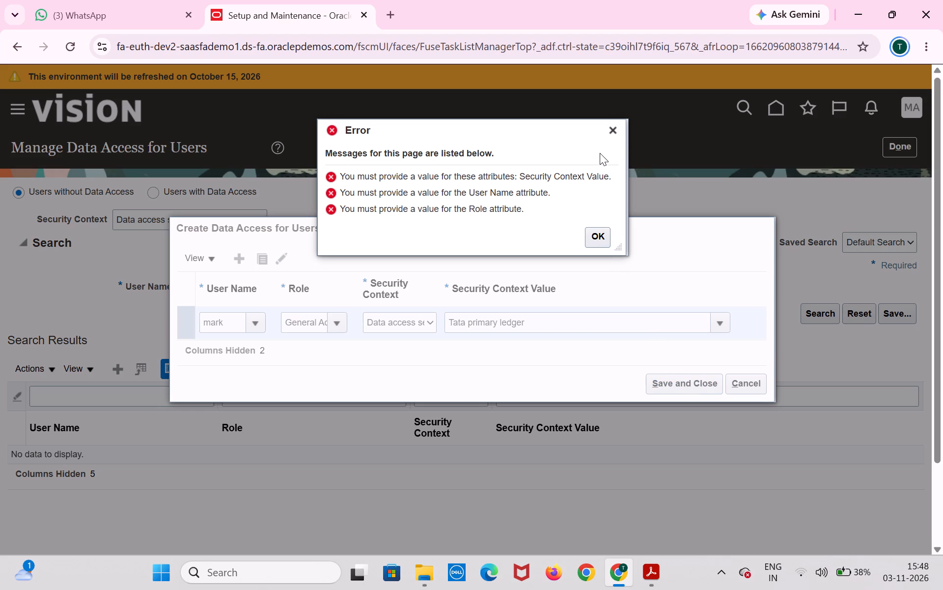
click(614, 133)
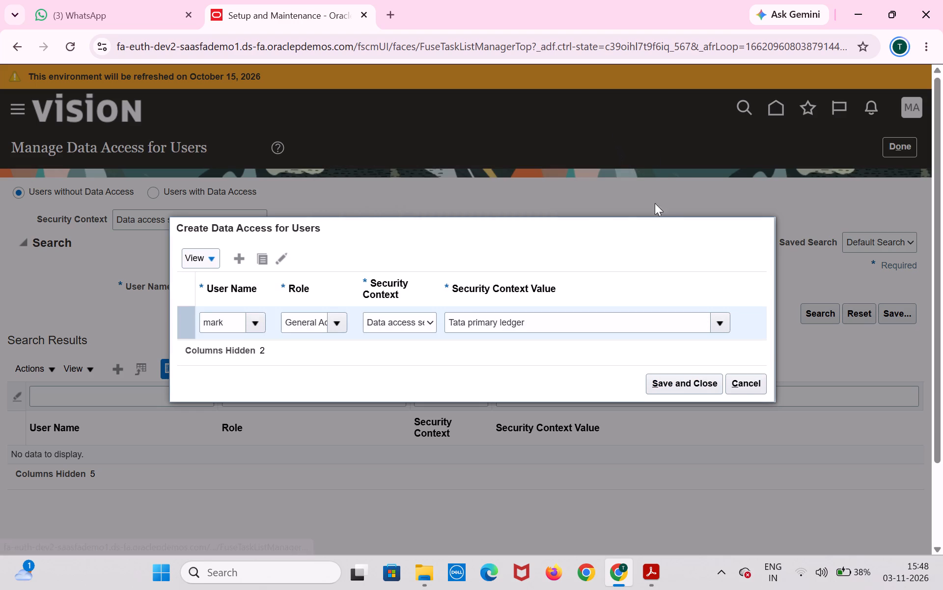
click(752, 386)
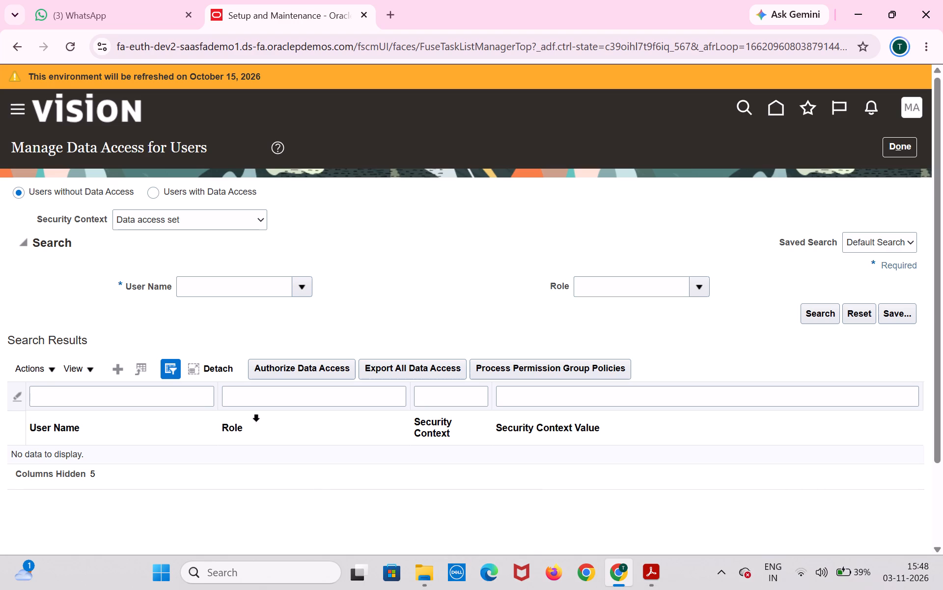
Create a data access row for user mark with a general accounting role, security context Data access set and value Tata primary ledger.
click(121, 372)
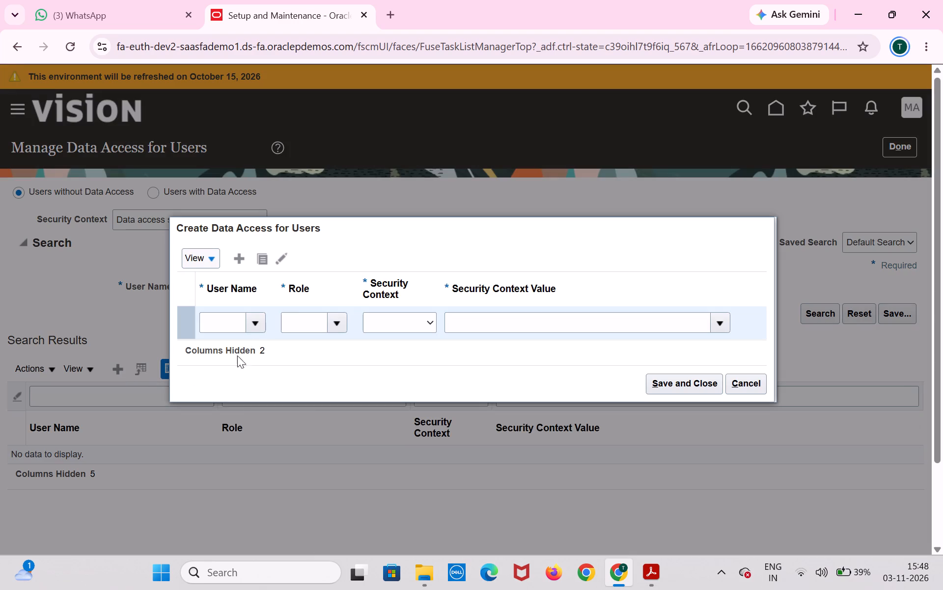
click(240, 322)
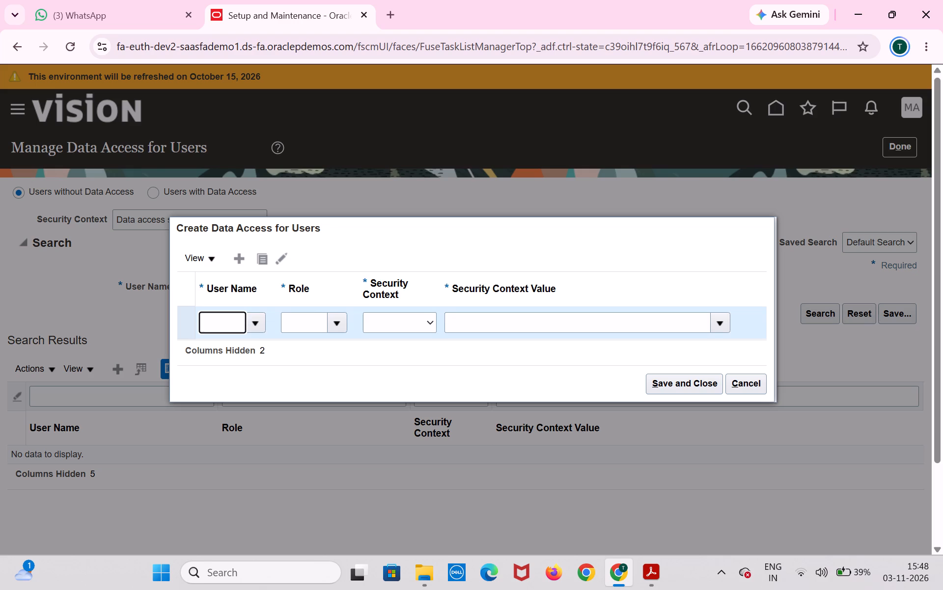
text(mark)
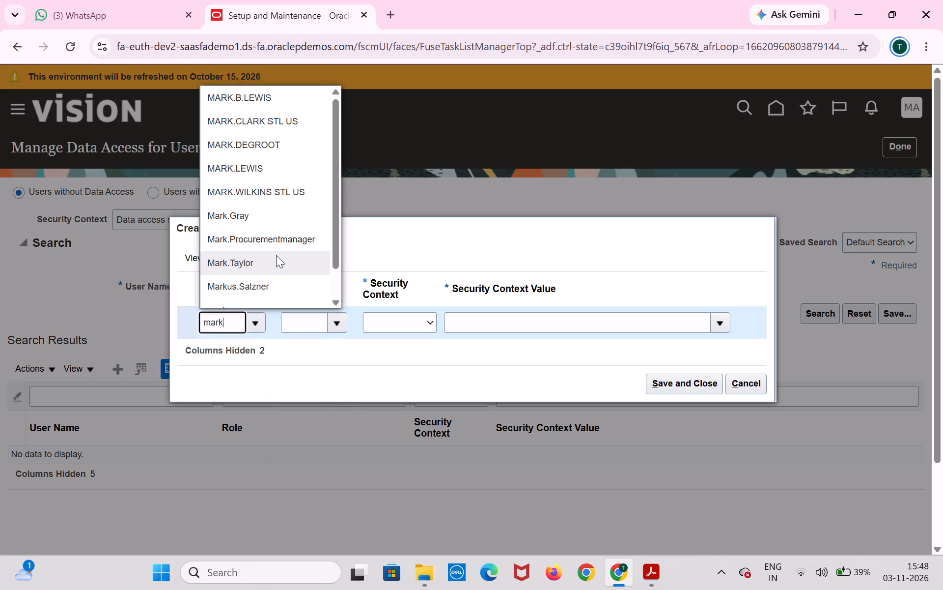
scroll(272, 261, down, 6)
click(274, 284)
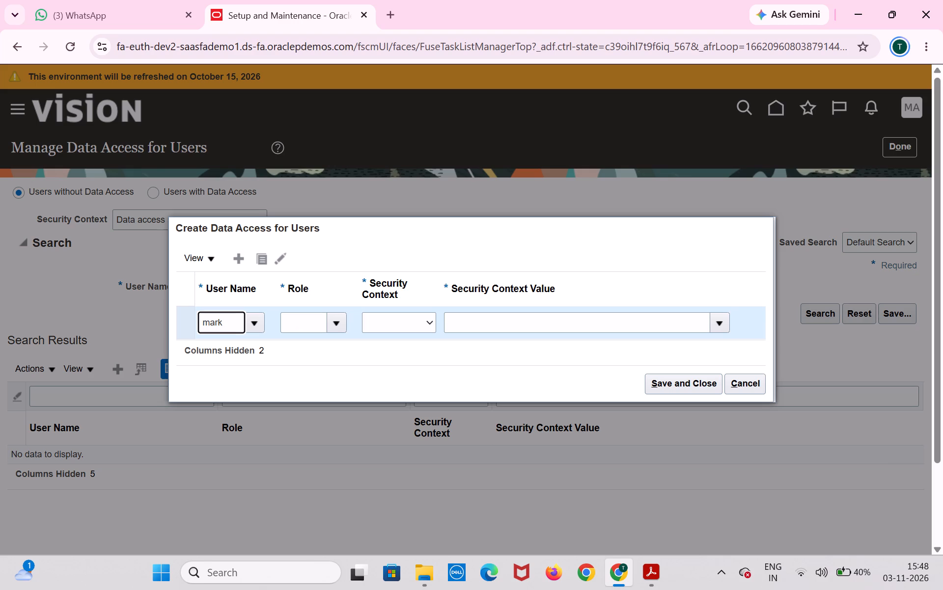
click(352, 322)
click(338, 318)
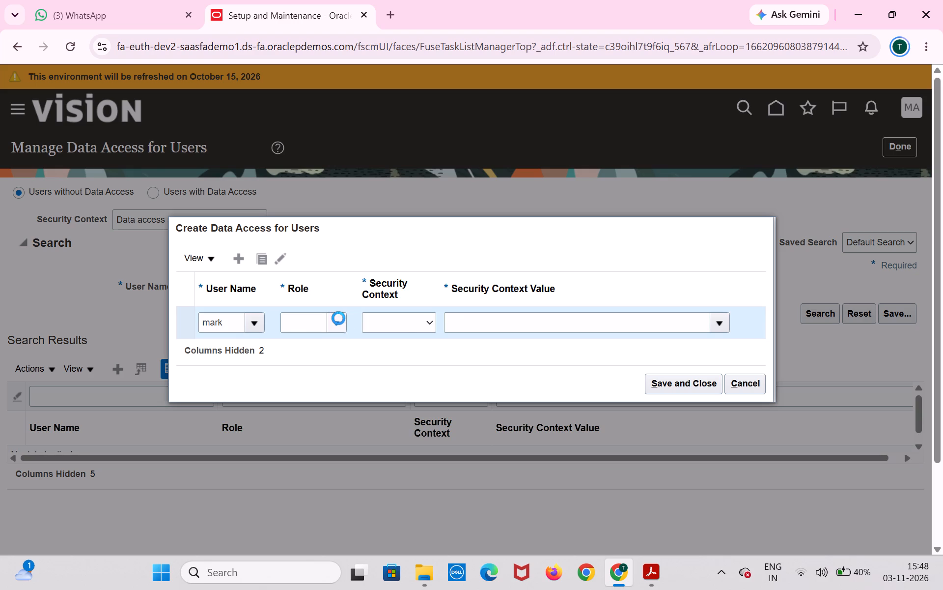
click(338, 365)
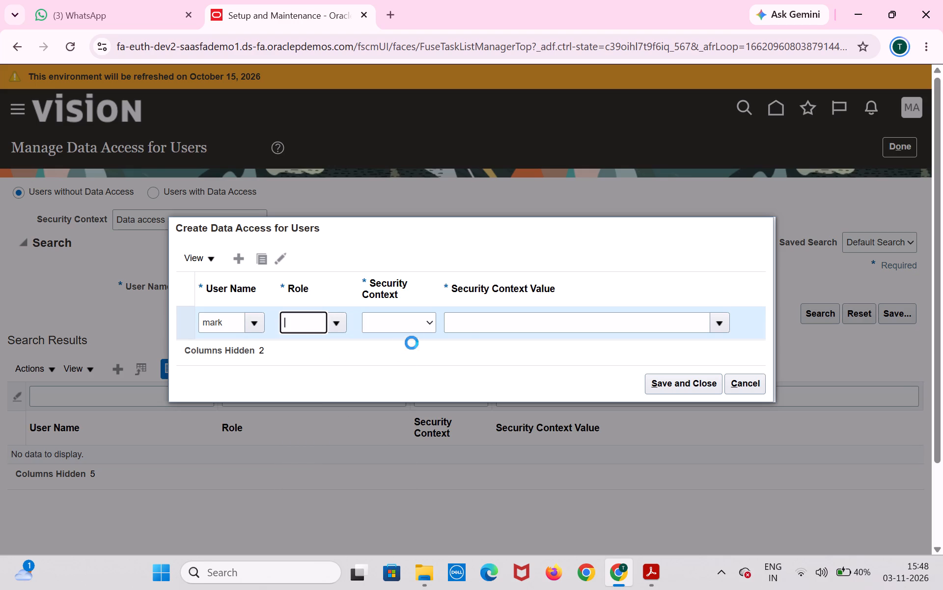
click(423, 320)
click(422, 357)
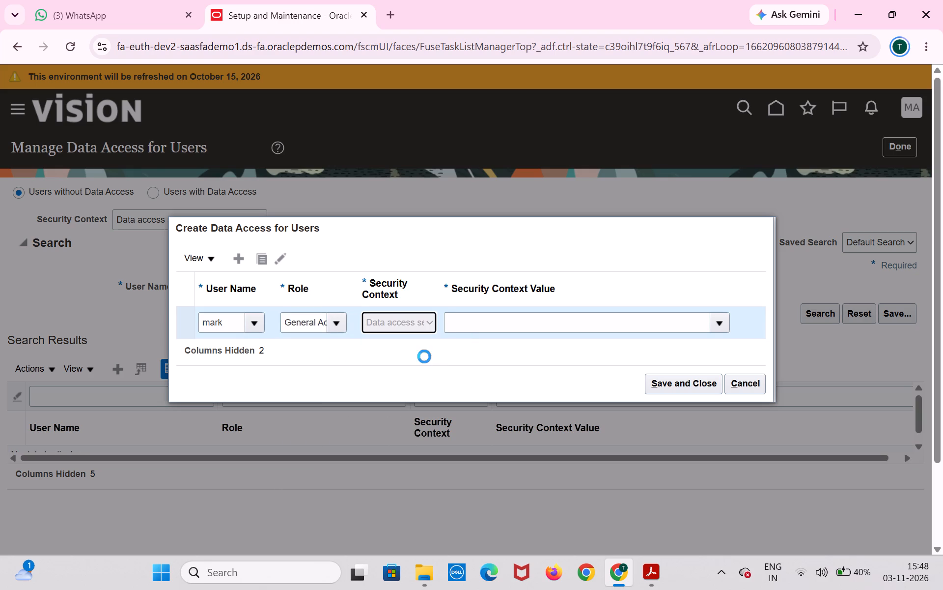
click(471, 324)
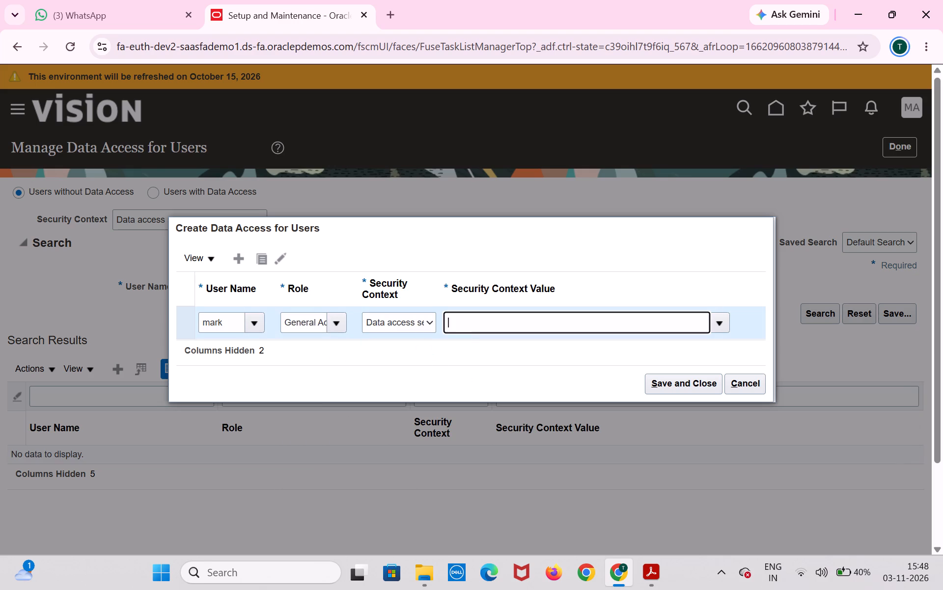
text(Tata)
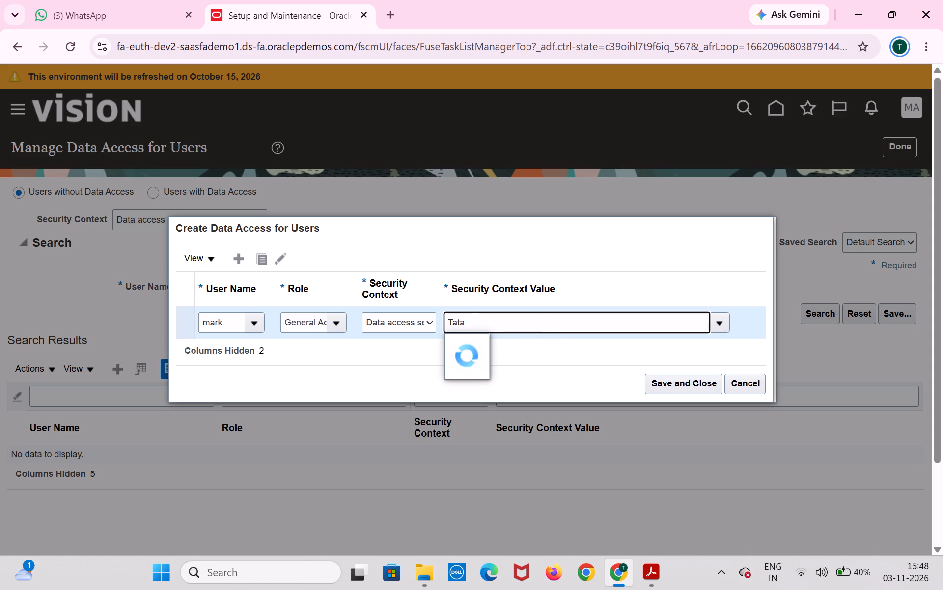
key(Down)
key(Return)
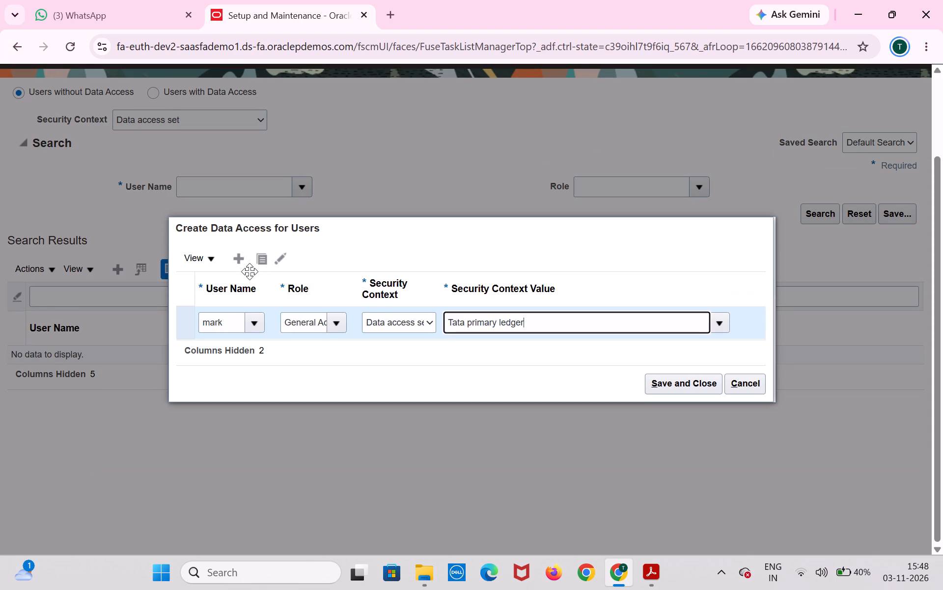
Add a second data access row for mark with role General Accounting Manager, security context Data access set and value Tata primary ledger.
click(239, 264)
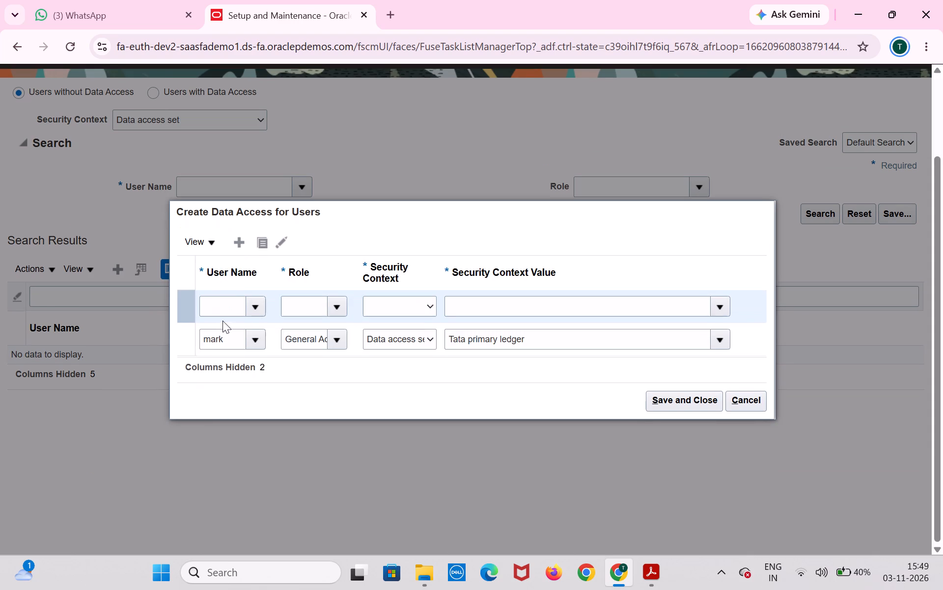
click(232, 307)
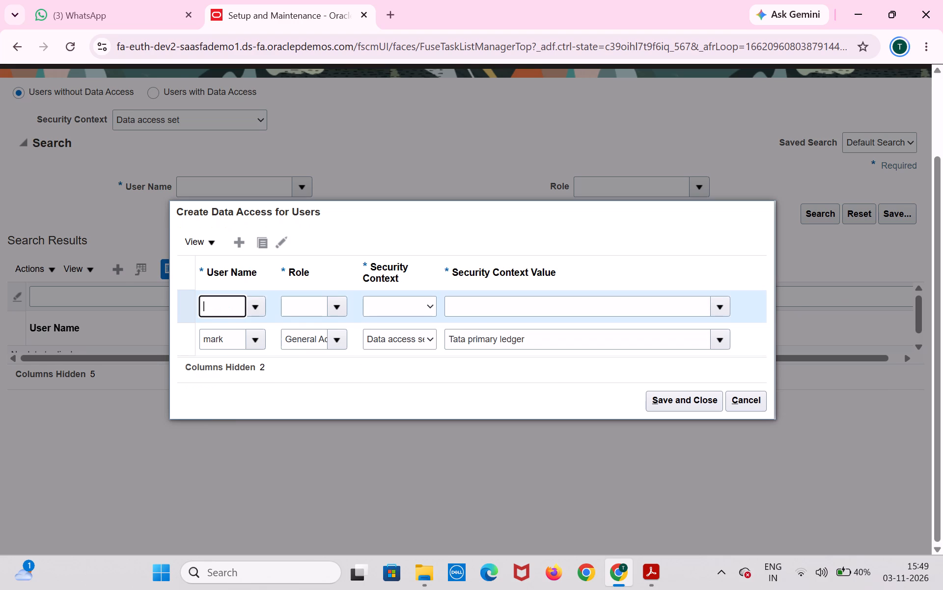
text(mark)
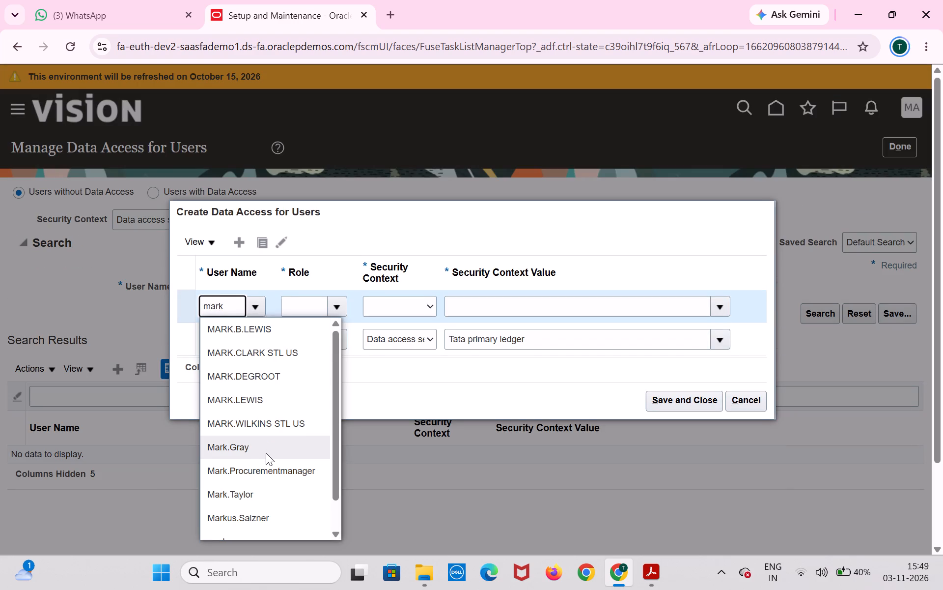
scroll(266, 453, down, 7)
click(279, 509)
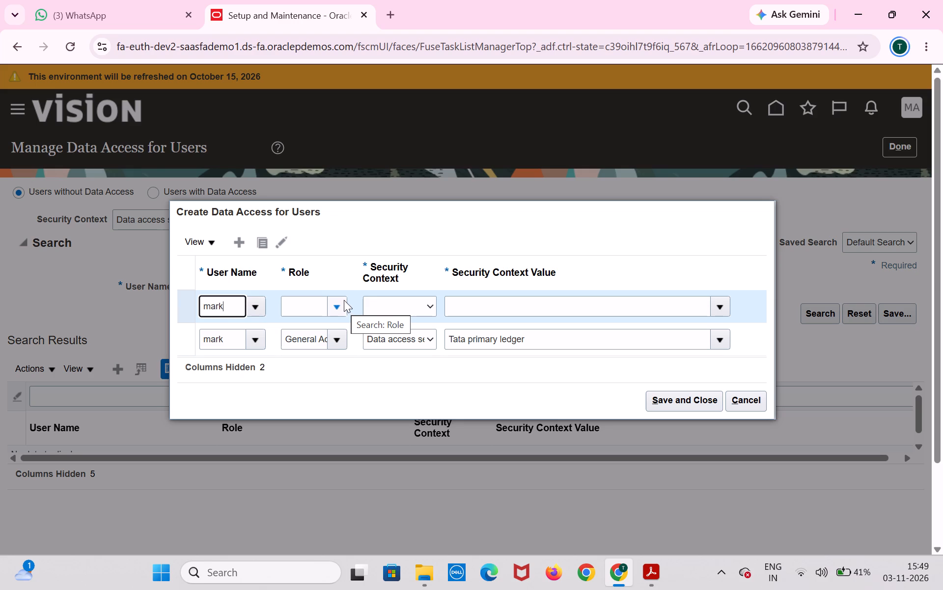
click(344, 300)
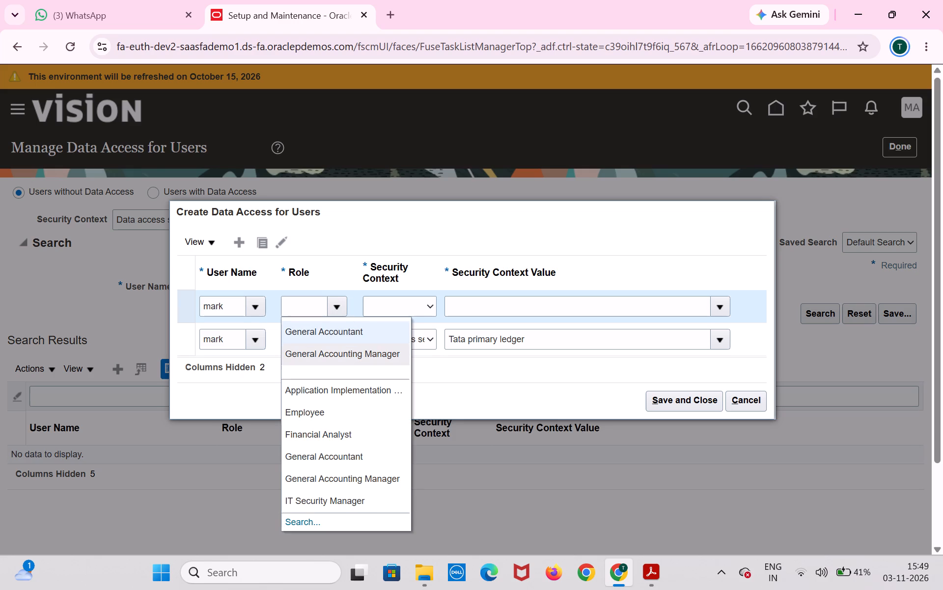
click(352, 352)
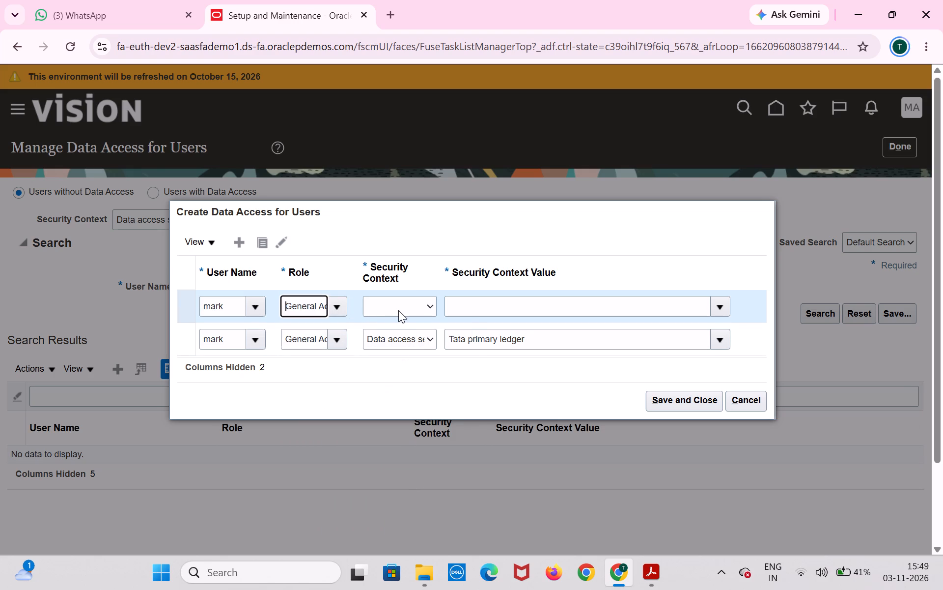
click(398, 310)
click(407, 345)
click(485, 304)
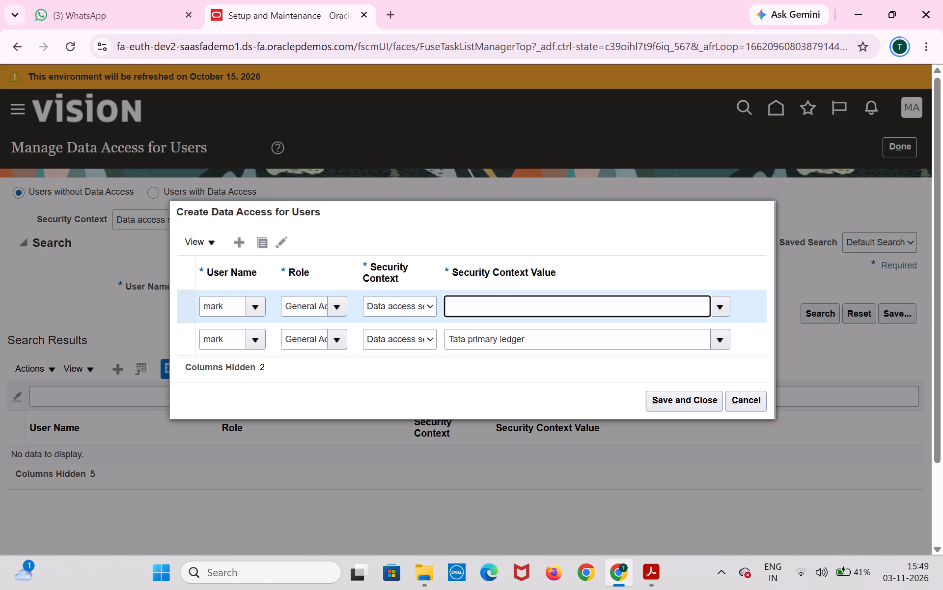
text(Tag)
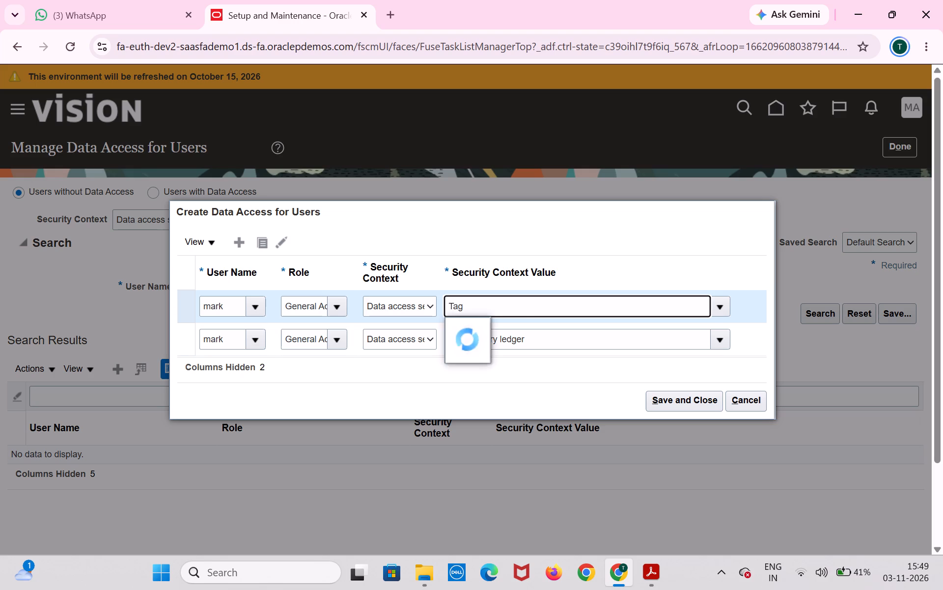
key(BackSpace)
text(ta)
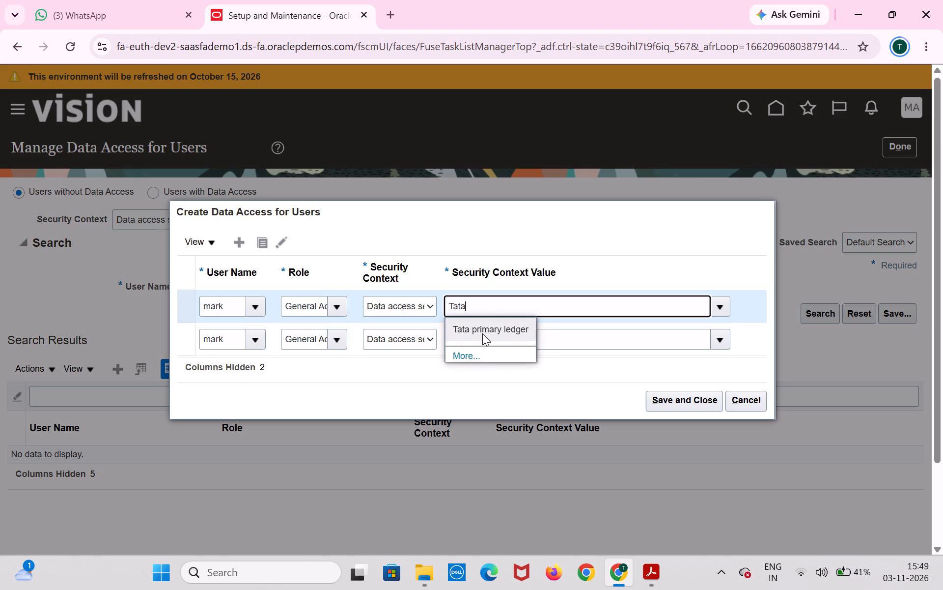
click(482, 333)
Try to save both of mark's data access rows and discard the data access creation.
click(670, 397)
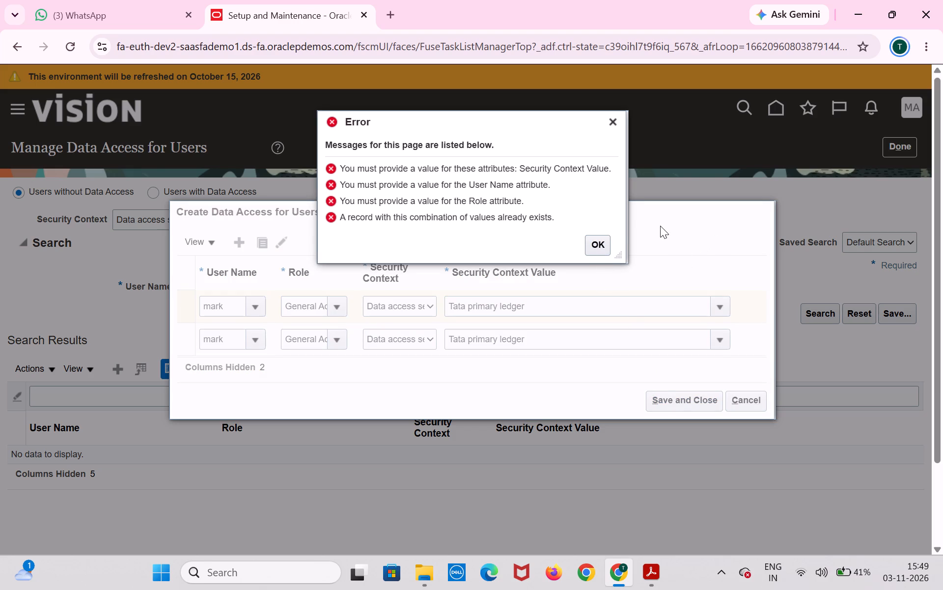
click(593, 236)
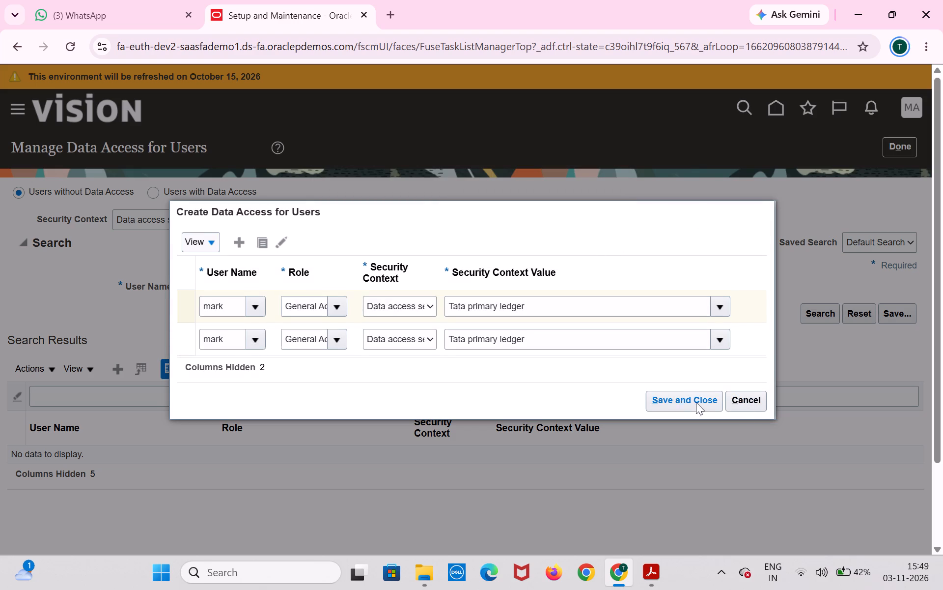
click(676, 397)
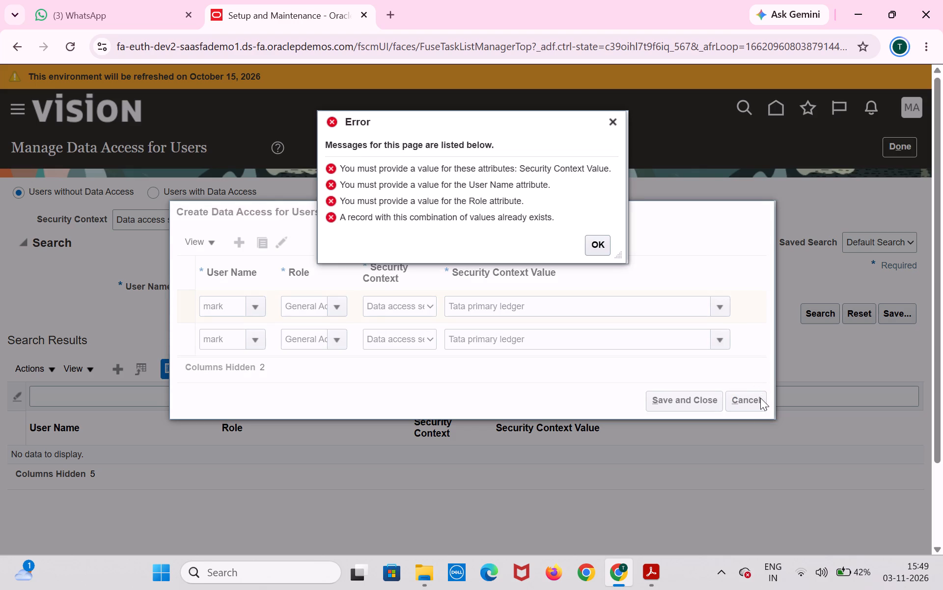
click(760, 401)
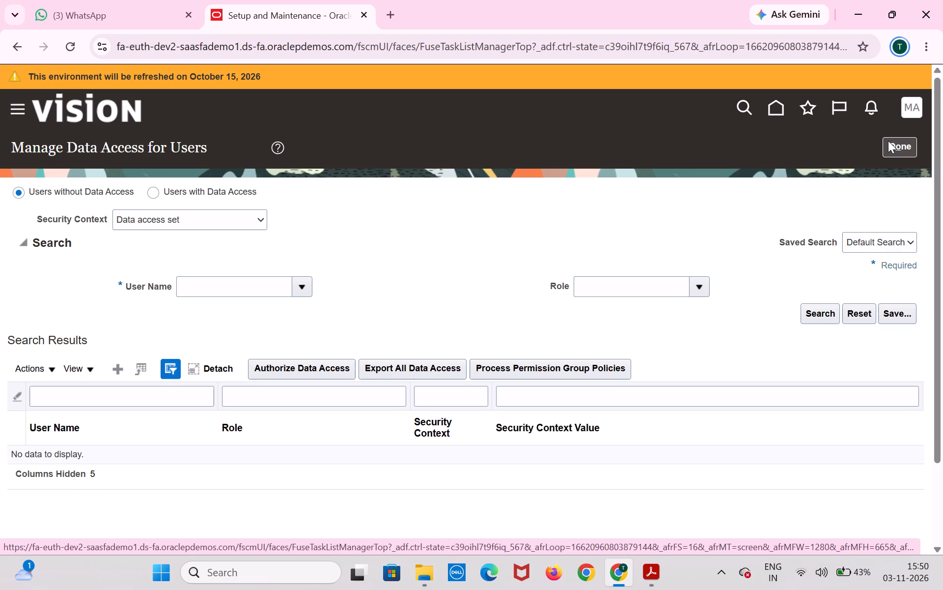
Finish managing data access for users and return to the Financials setup task list.
drag(920, 162, 926, 169)
click(897, 151)
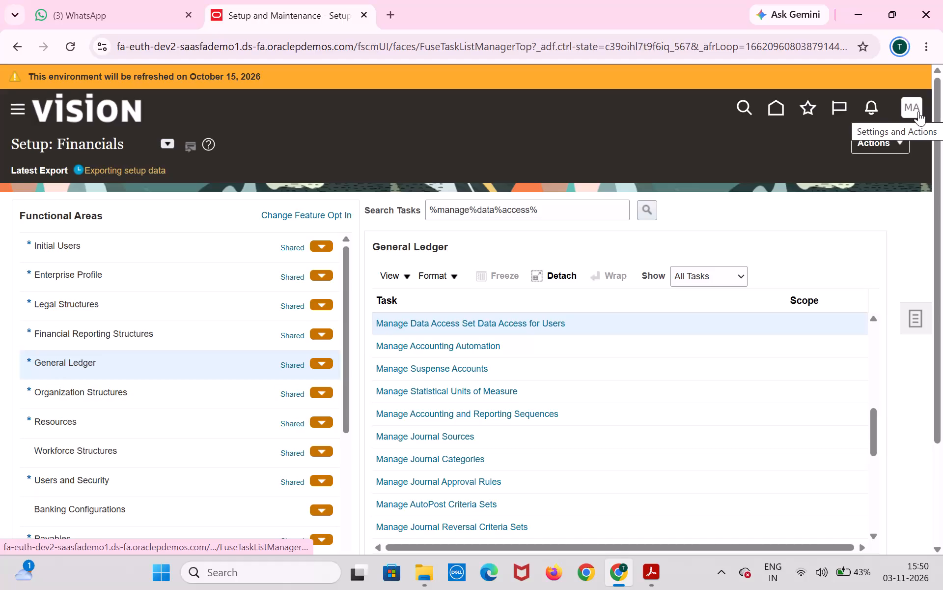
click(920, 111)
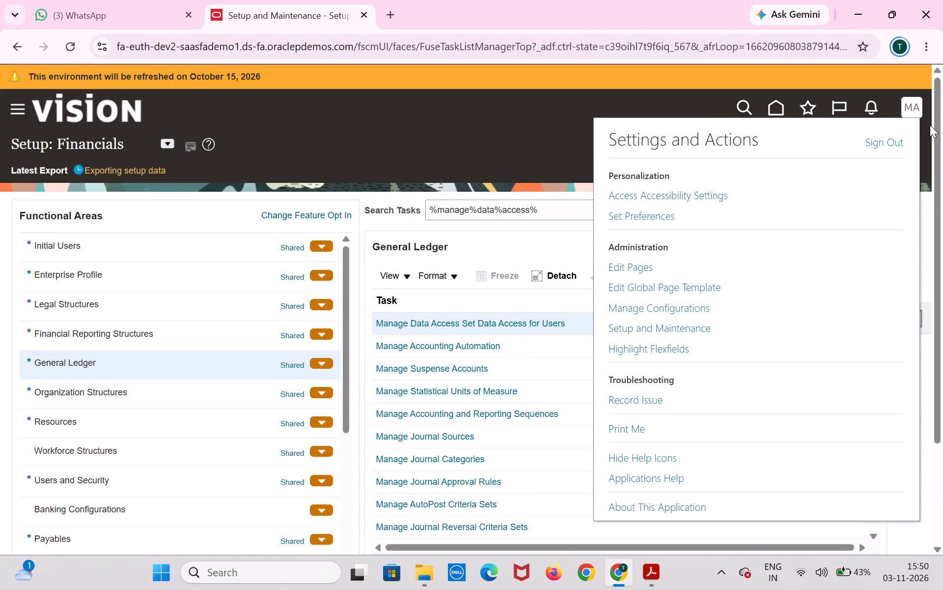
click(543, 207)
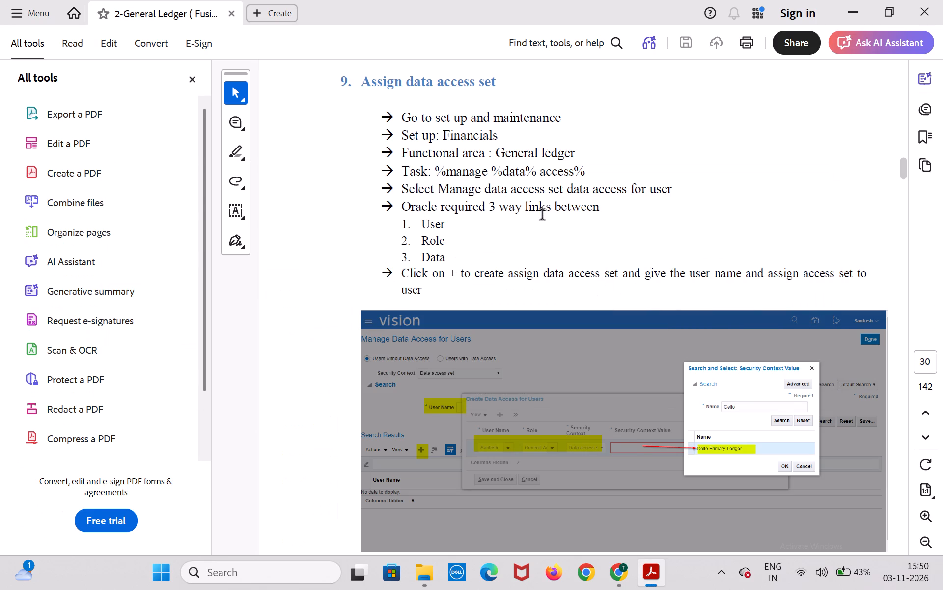
Switch to the General Ledger PDF guide and review the instructions following the Assign data access set section.
scroll(543, 215, down, 7)
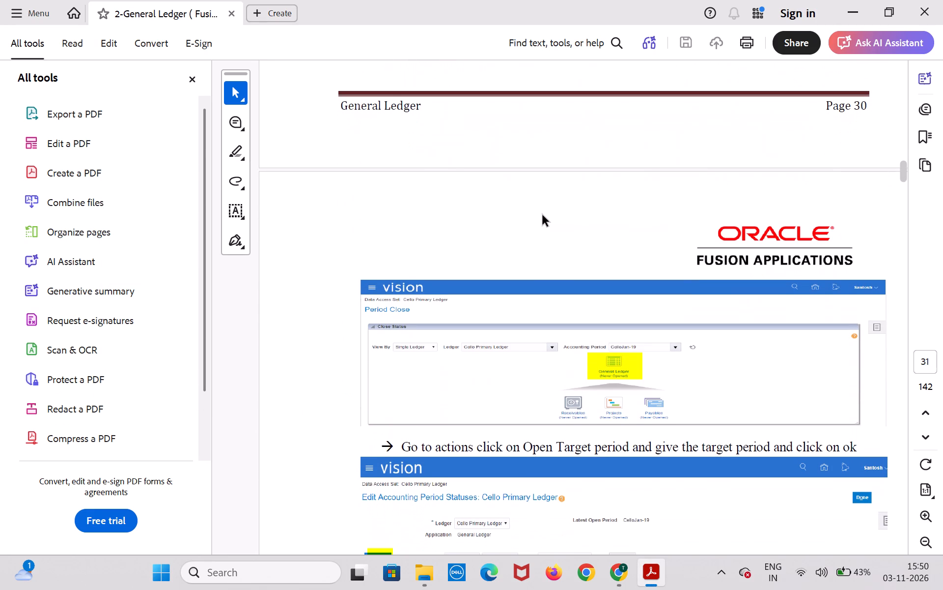
scroll(543, 215, up, 5)
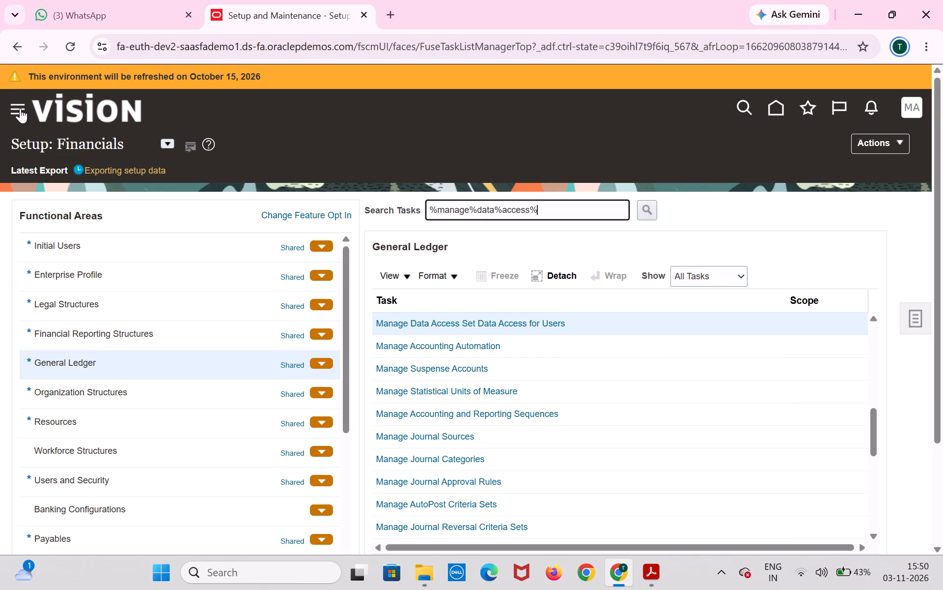
Open the navigator in Oracle Fusion and expand the General Accounting group.
click(20, 109)
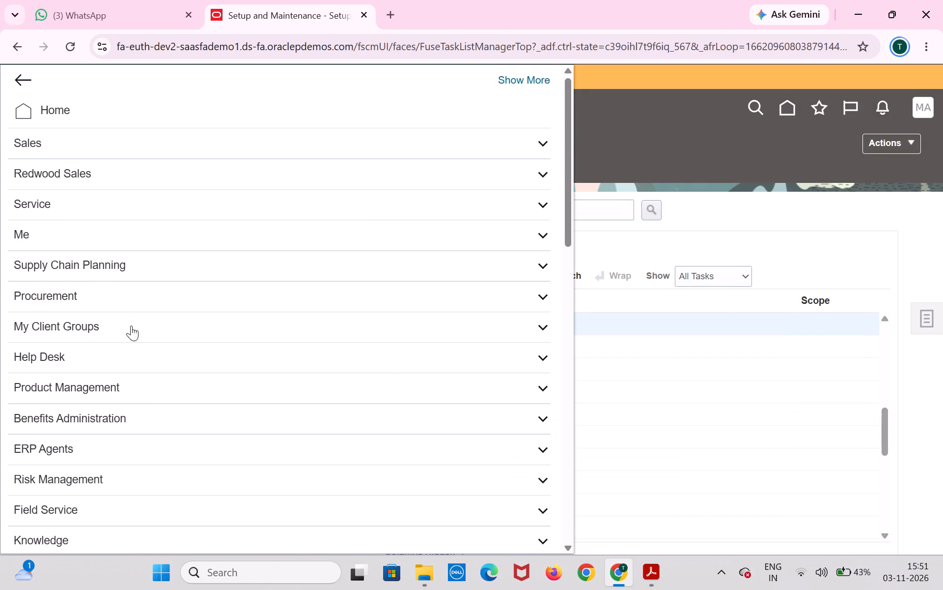
scroll(167, 476, down, 3)
scroll(197, 439, down, 4)
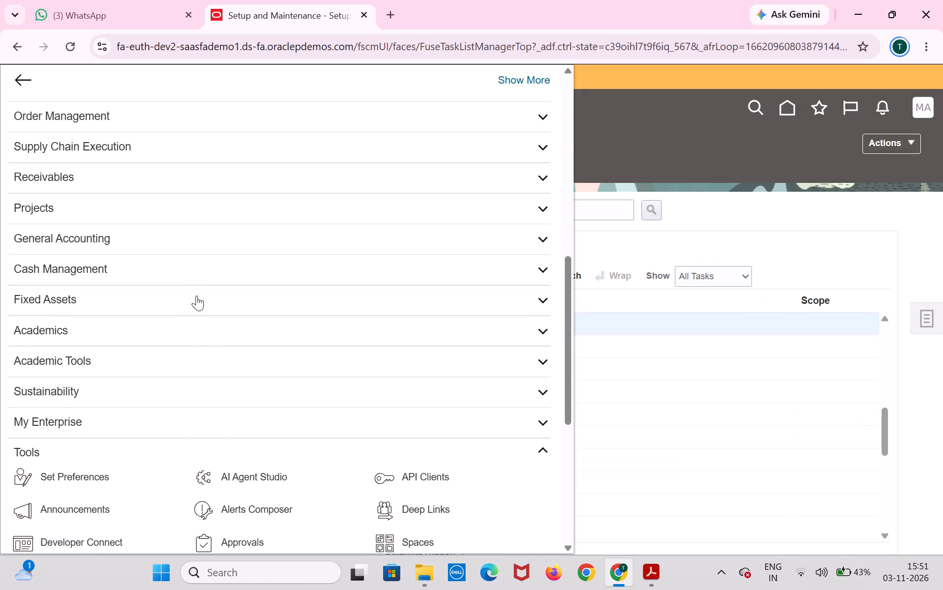
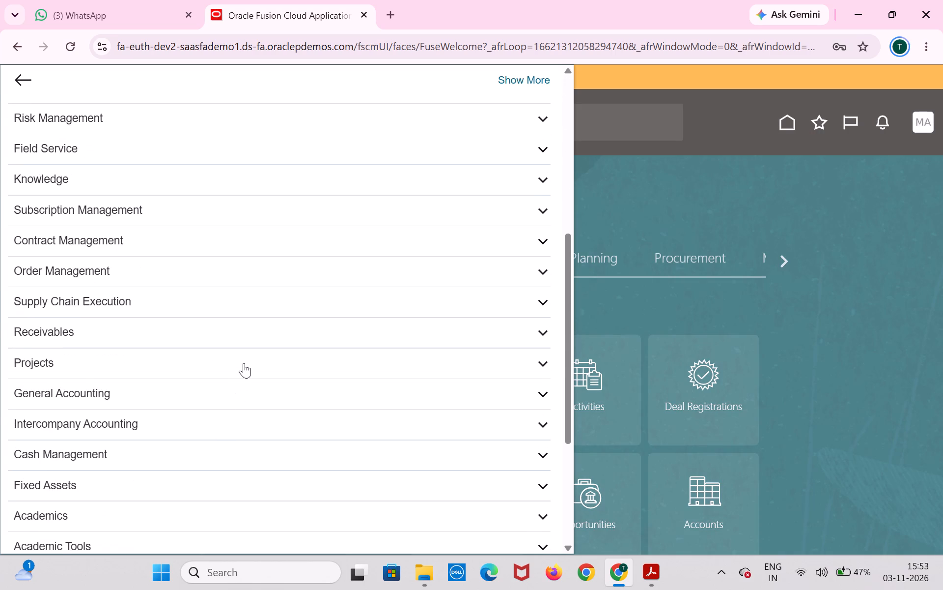
Open the Period Close work area from the General Accounting group.
click(250, 379)
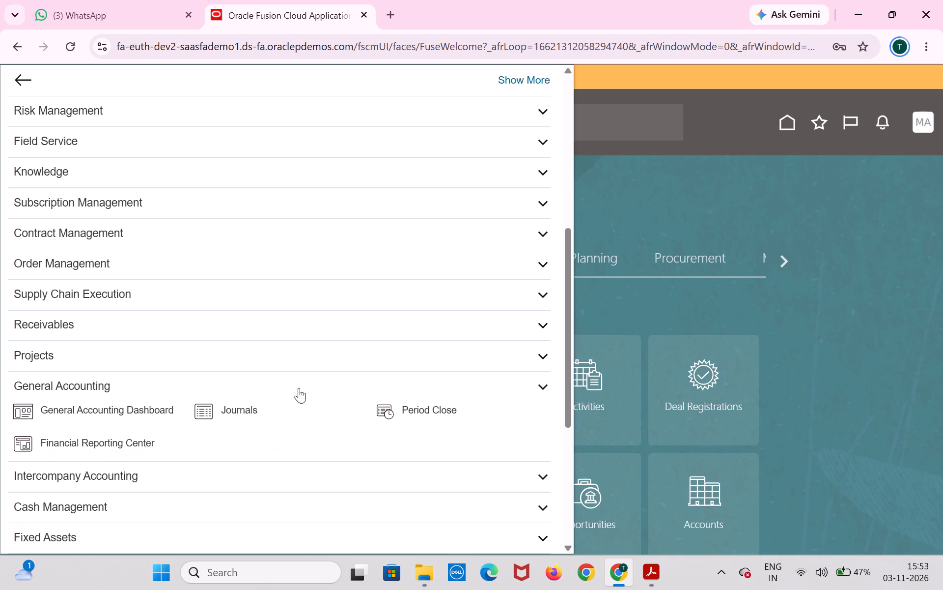
click(401, 413)
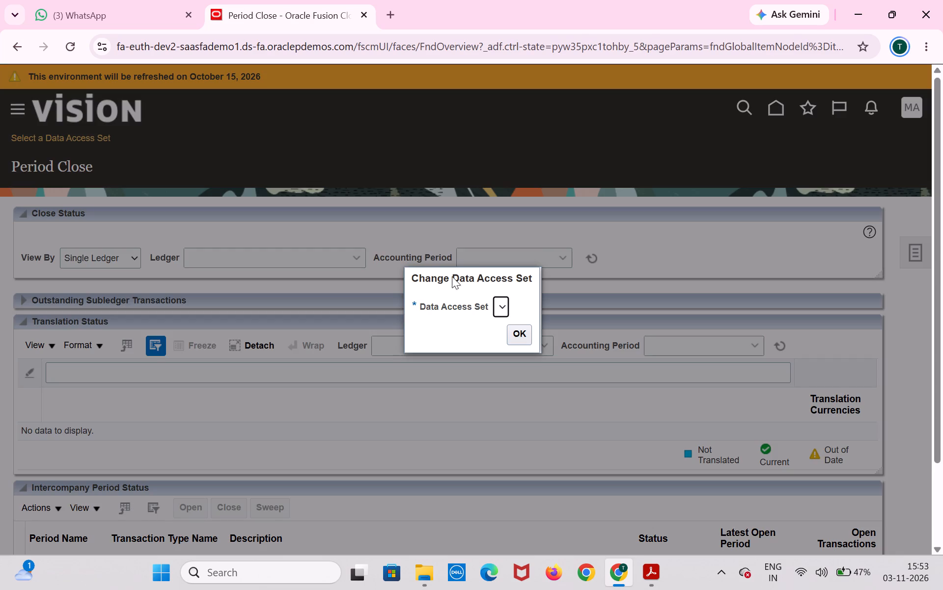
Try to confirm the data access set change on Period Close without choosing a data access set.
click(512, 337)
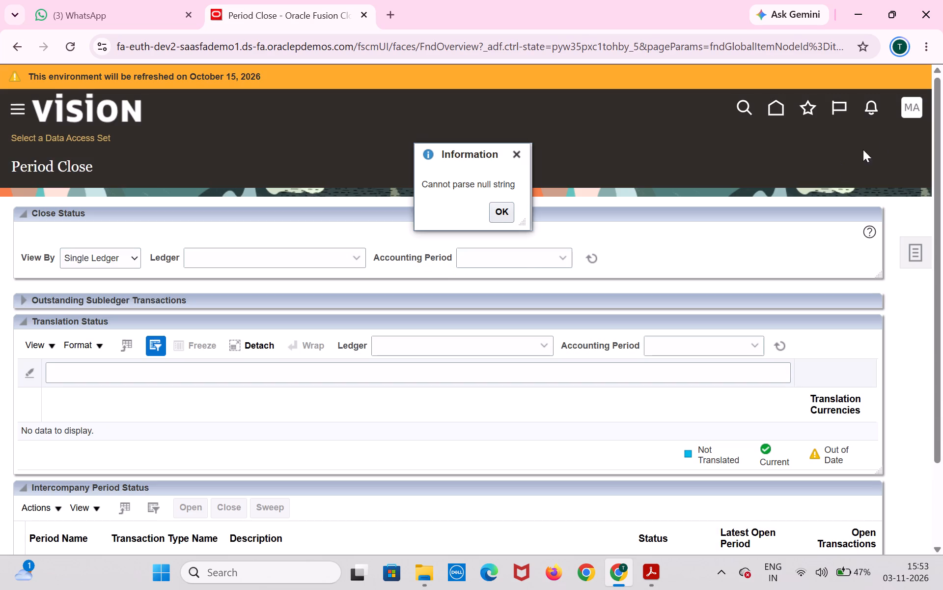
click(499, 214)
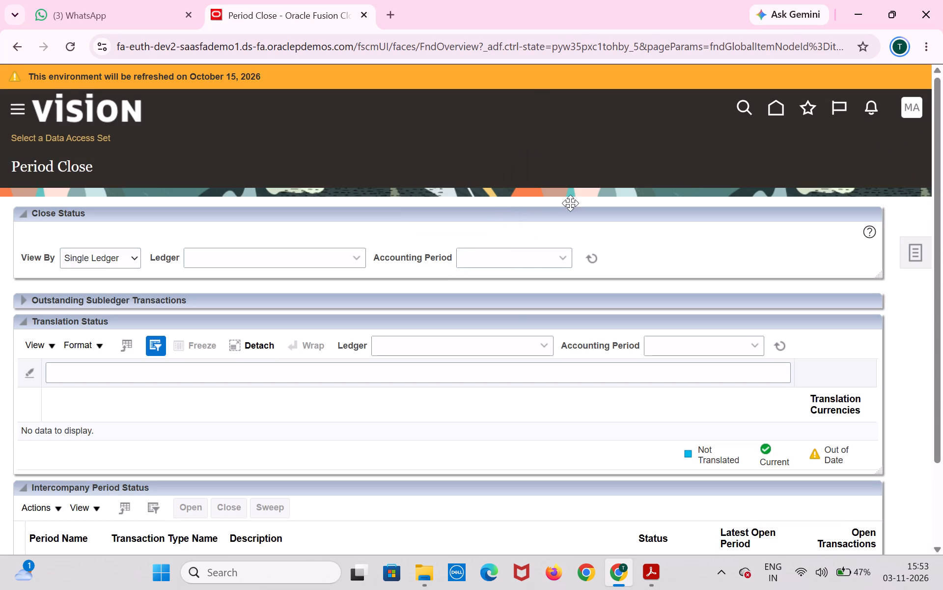
Open the signed-in user's account settings and actions from the Period Close page.
click(914, 106)
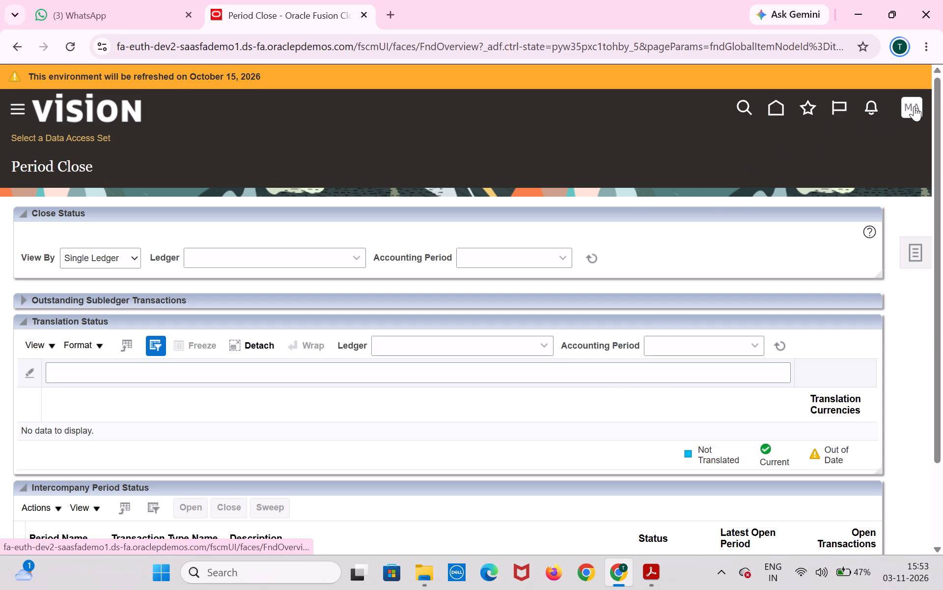
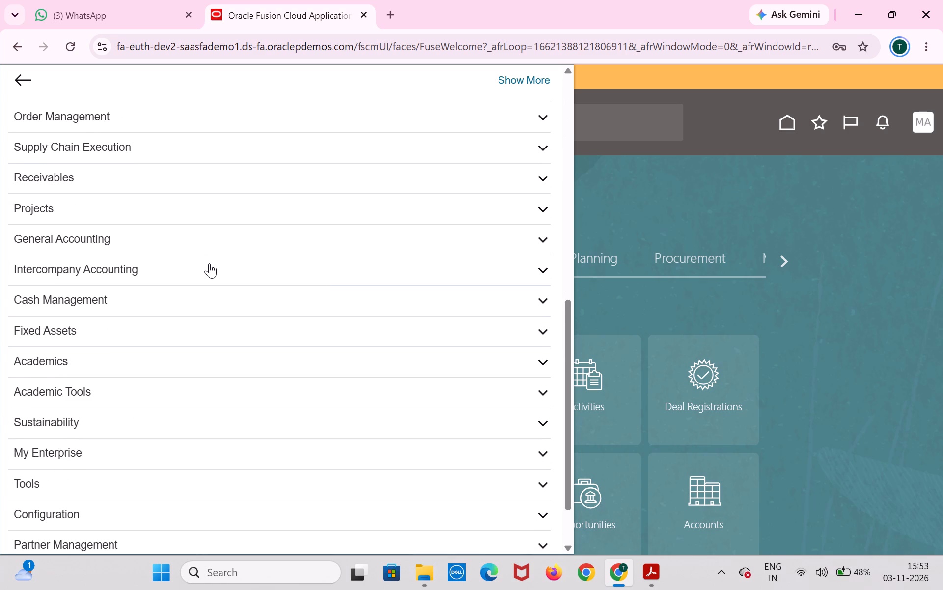
Open the Period Close work area from the General Accounting group.
scroll(209, 263, down, 3)
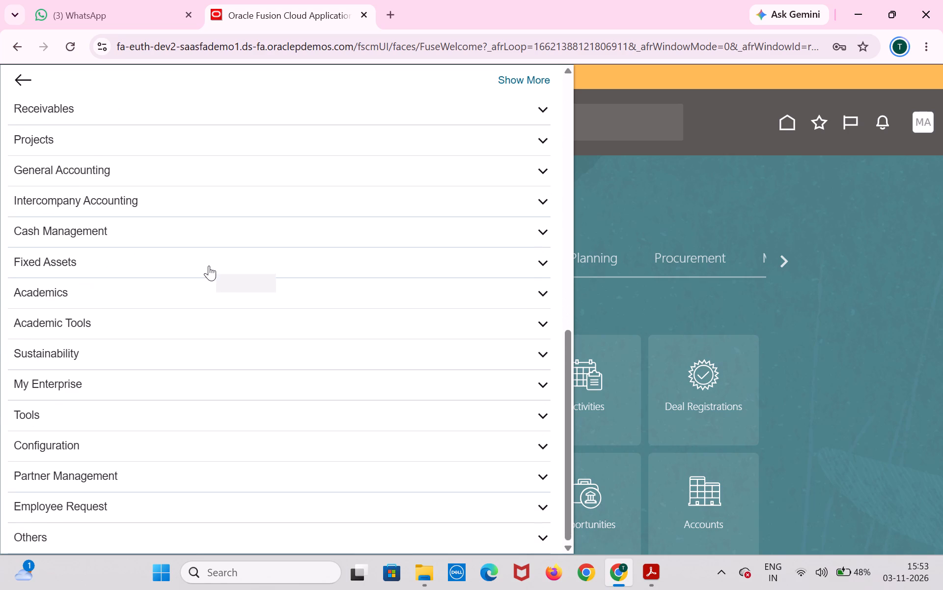
scroll(209, 266, up, 1)
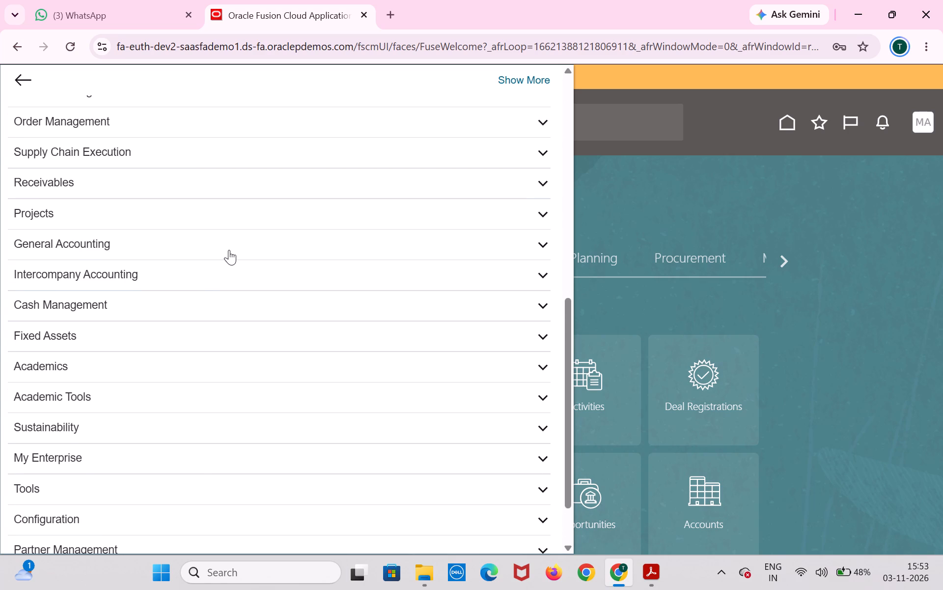
click(229, 250)
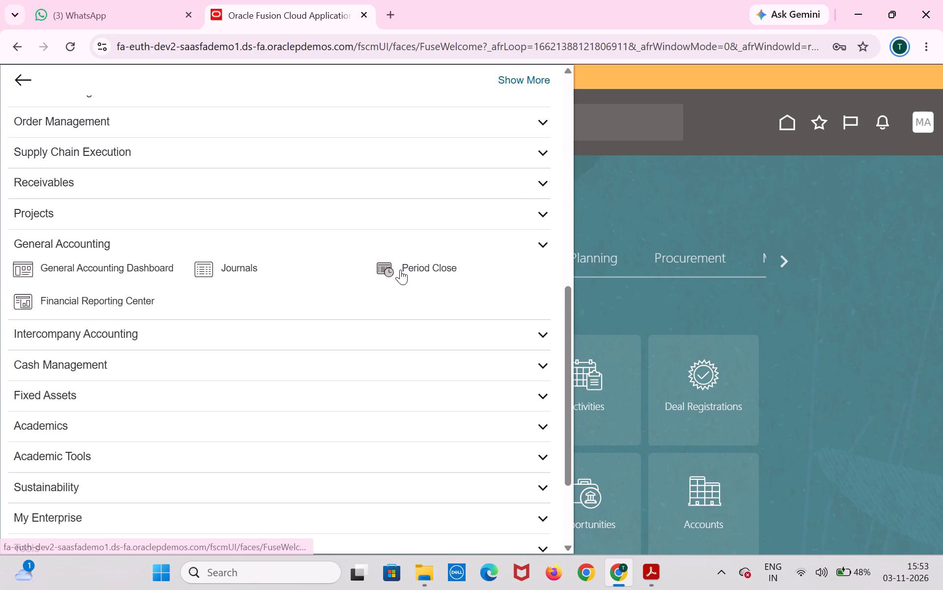
click(400, 269)
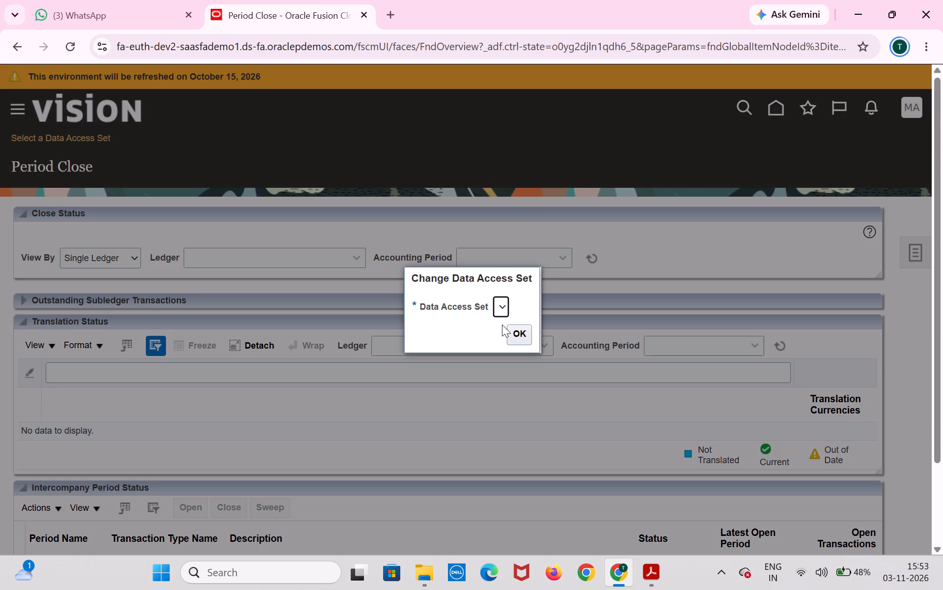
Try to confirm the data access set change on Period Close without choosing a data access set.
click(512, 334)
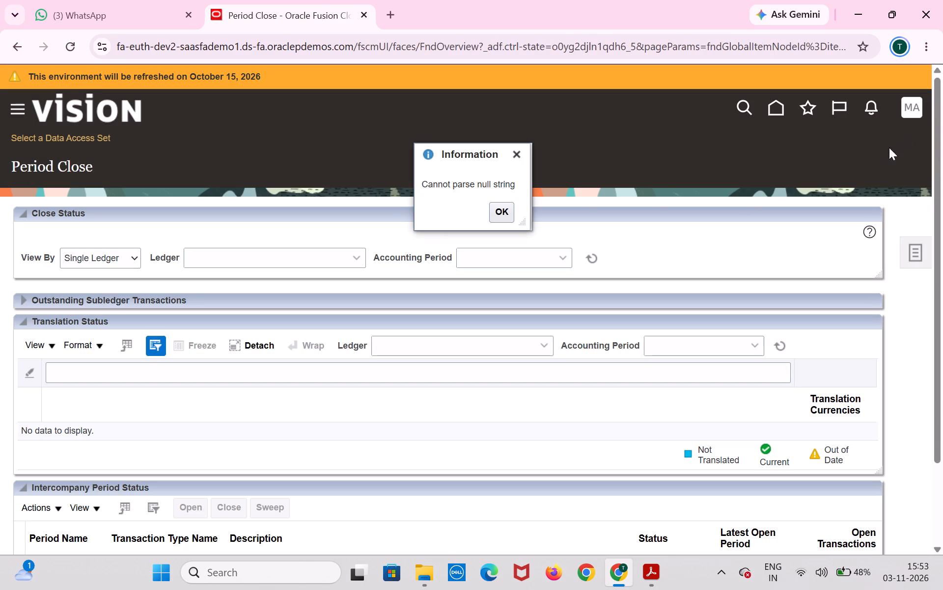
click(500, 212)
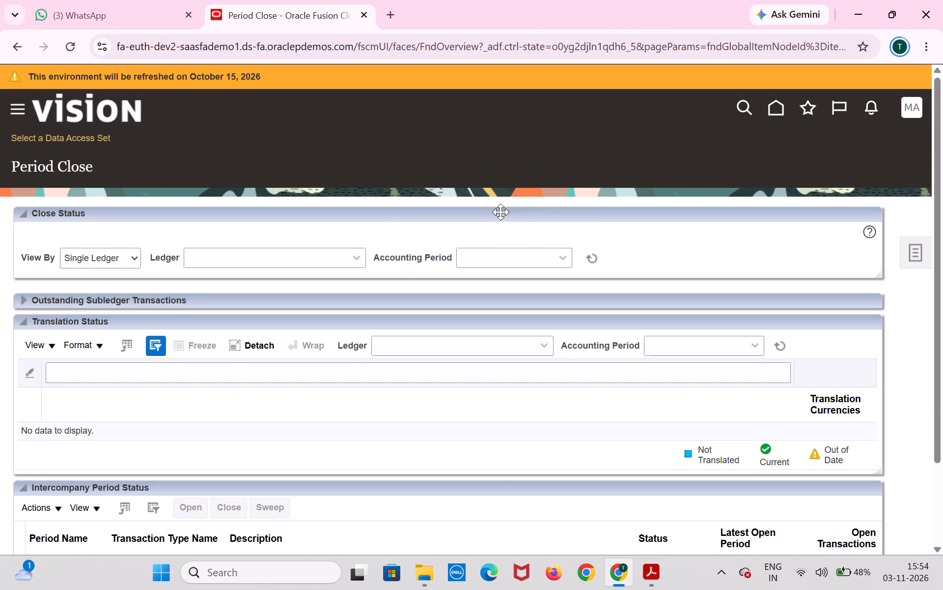
Sign the current user out of the application from the Period Close page.
click(906, 97)
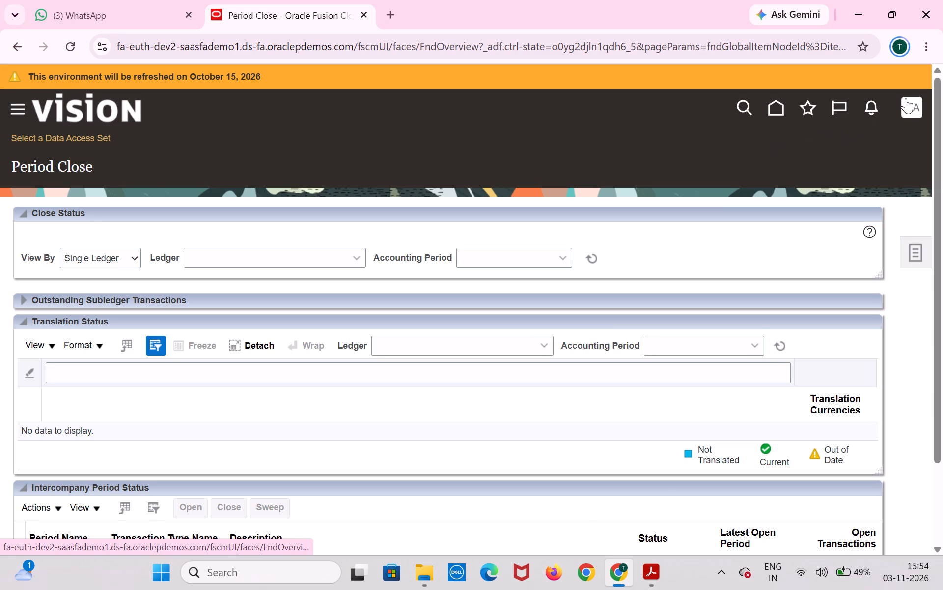
click(887, 139)
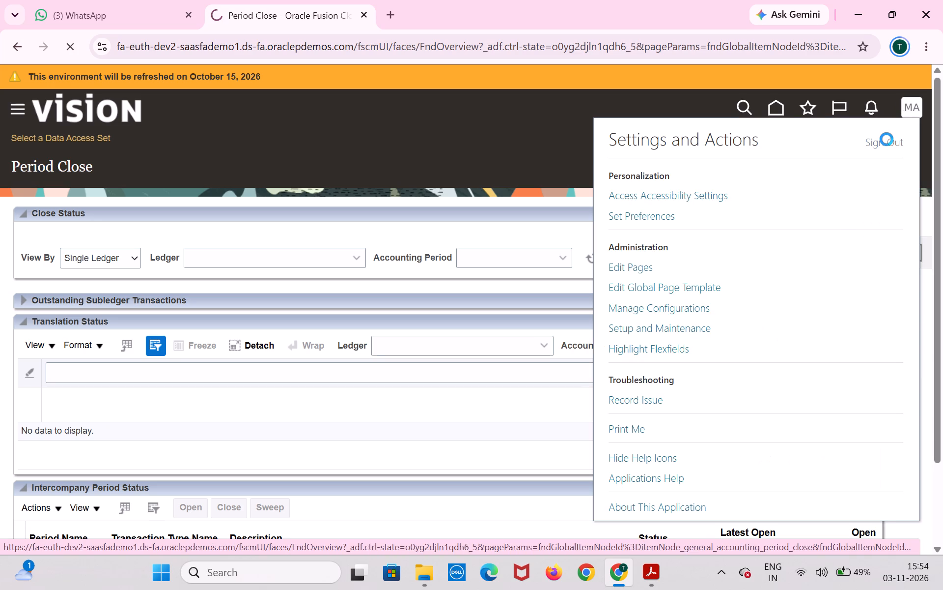